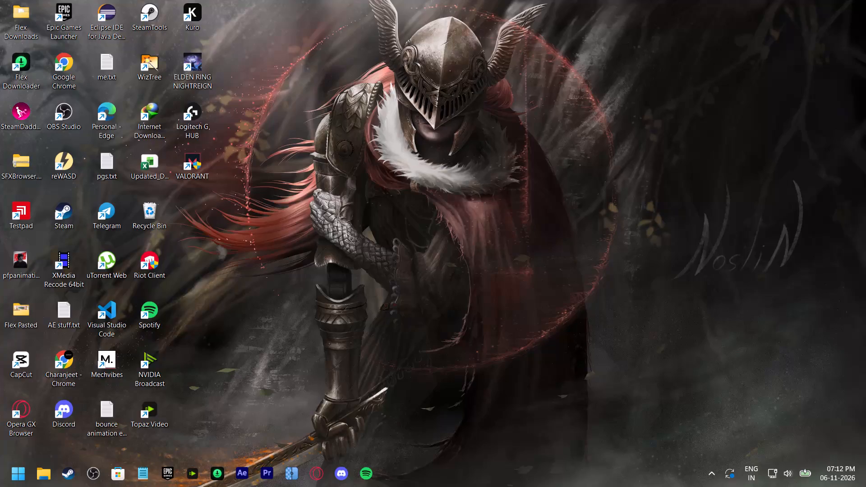
Launch Adobe After Effects from the desktop.
{"action": "left_click", "coordinate": [247, 472]}
{"action": "right_click", "coordinate": [370, 155]}
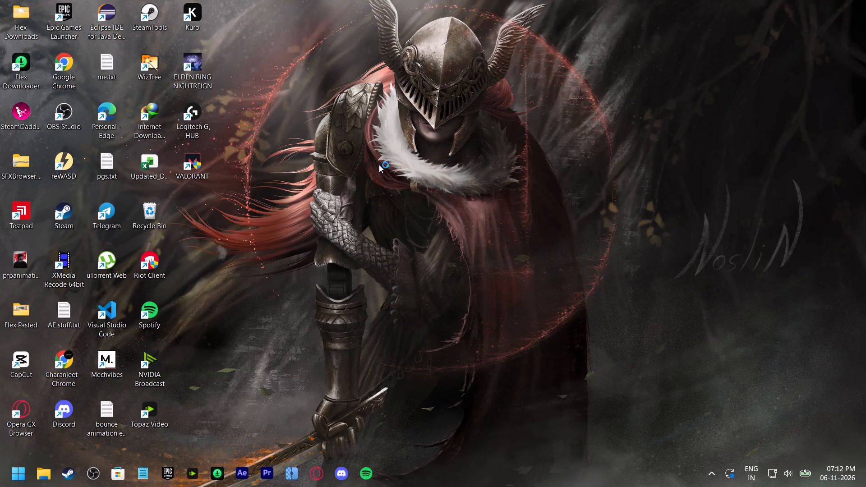
{"action": "left_click", "coordinate": [440, 202]}
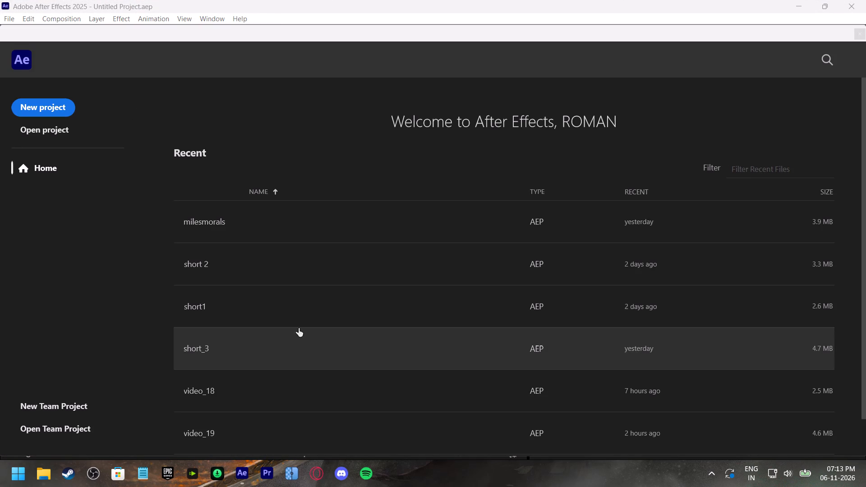
Launch Discord while leaving the After Effects home screen open.
{"action": "left_click", "coordinate": [342, 475]}
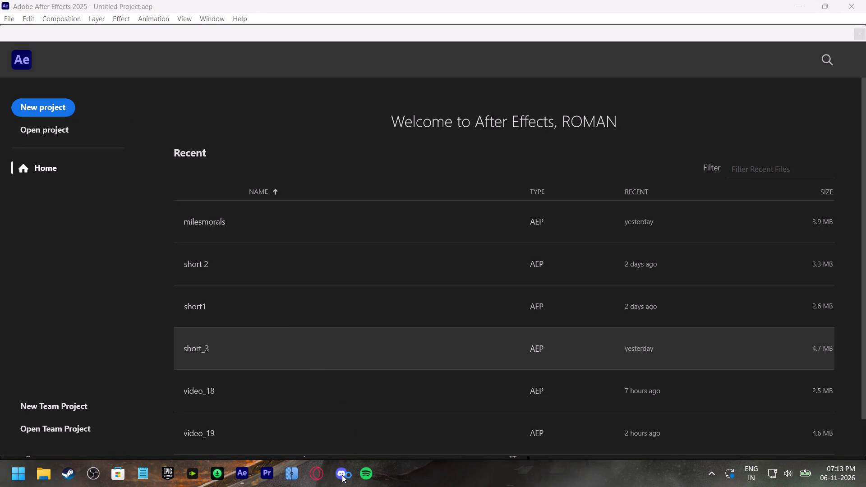
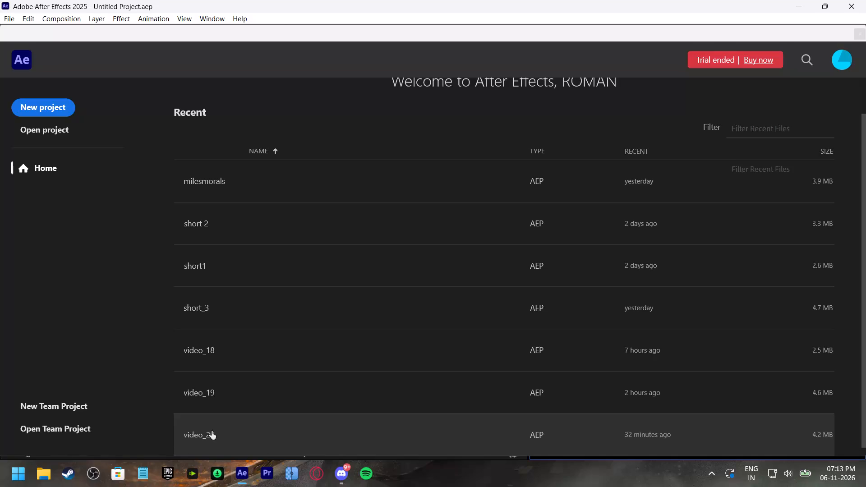
Open the recent project video_20 and dismiss the loading notice.
{"action": "left_click", "coordinate": [212, 431]}
{"action": "left_click", "coordinate": [212, 437]}
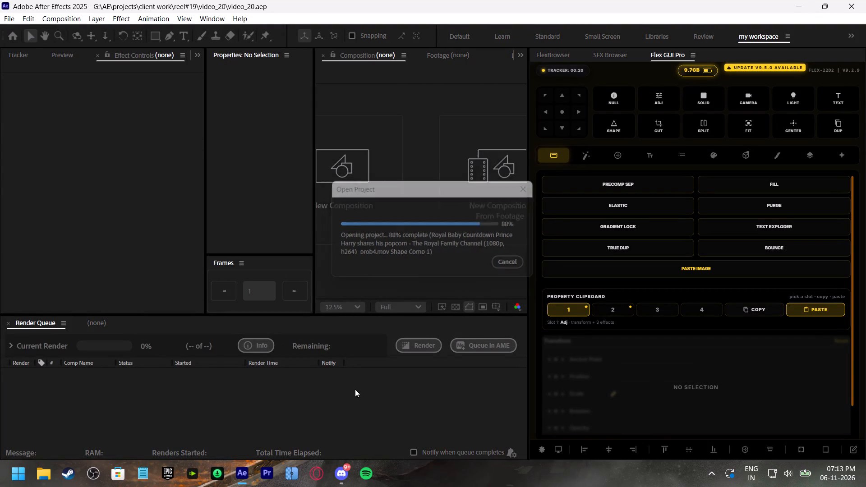
{"action": "left_click", "coordinate": [337, 374]}
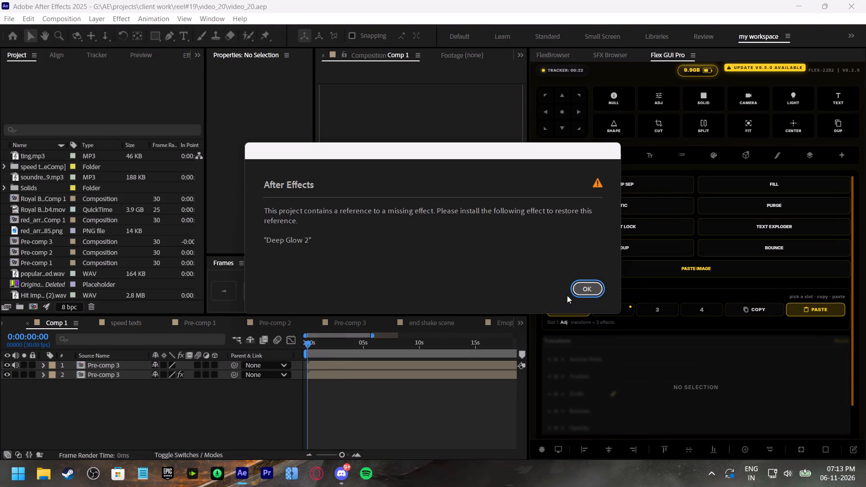
{"action": "left_click", "coordinate": [583, 286]}
Drill down from Comp 1 through Pre-comp 3 and Pre-comp 2 into the red arrow composition, examining the layers in each.
{"action": "left_click", "coordinate": [367, 371]}
{"action": "left_click", "coordinate": [343, 364]}
{"action": "double_click", "coordinate": [334, 364]}
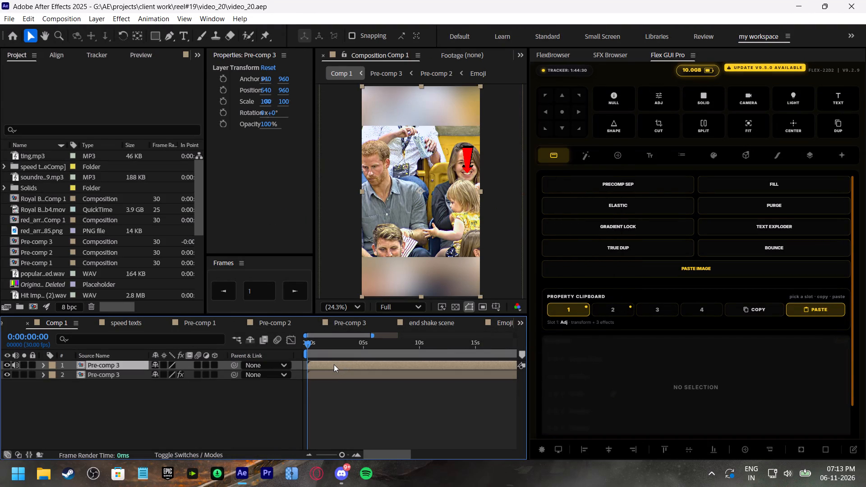
{"action": "scroll", "coordinate": [333, 427], "scroll_direction": "down", "scroll_amount": 5}
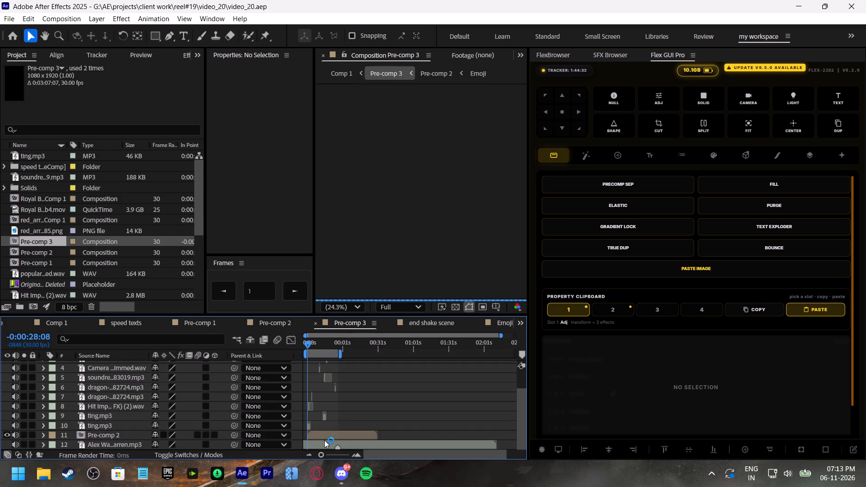
{"action": "left_click", "coordinate": [327, 437]}
{"action": "double_click", "coordinate": [325, 431]}
{"action": "scroll", "coordinate": [365, 404], "scroll_direction": "down", "scroll_amount": 4}
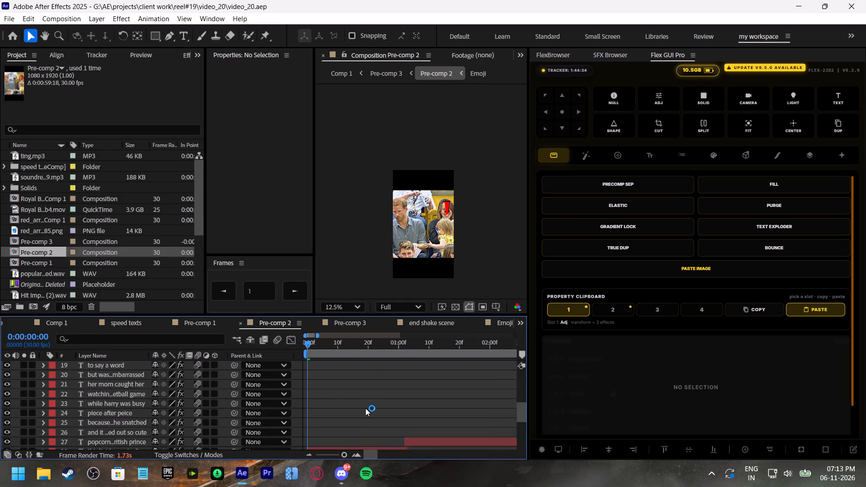
{"action": "scroll", "coordinate": [365, 408], "scroll_direction": "down", "scroll_amount": 10}
{"action": "left_click", "coordinate": [331, 435]}
{"action": "double_click", "coordinate": [321, 436]}
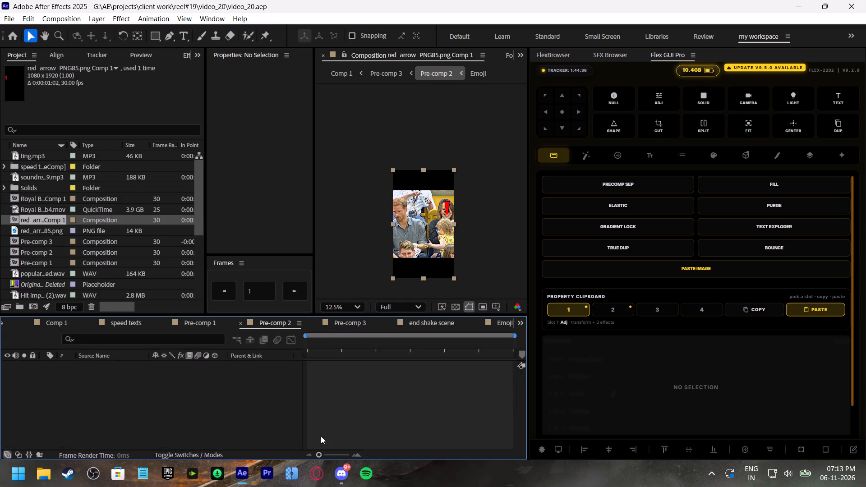
{"action": "scroll", "coordinate": [383, 403], "scroll_direction": "down", "scroll_amount": 6}
{"action": "left_click_drag", "start_coordinate": [341, 377], "coordinate": [342, 372]}
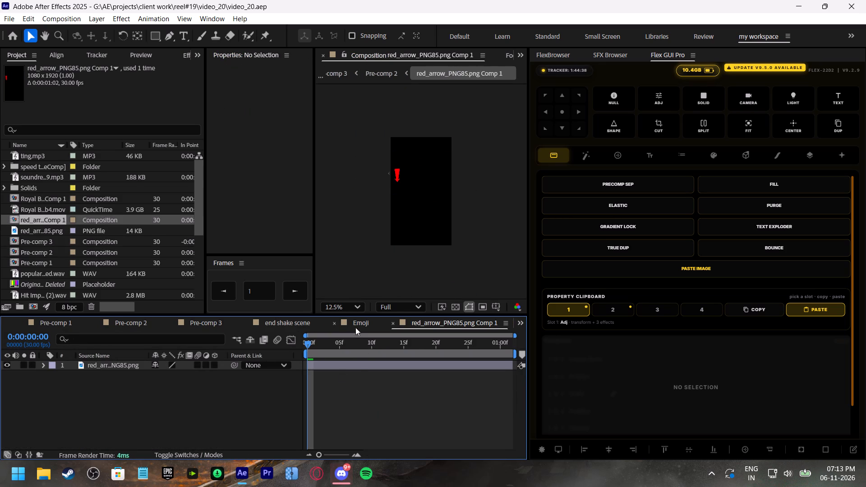
Open the Emoji composition and Pre-comp 1 in turn and look through their timeline layers.
{"action": "left_click", "coordinate": [361, 319]}
{"action": "scroll", "coordinate": [355, 405], "scroll_direction": "down", "scroll_amount": 3}
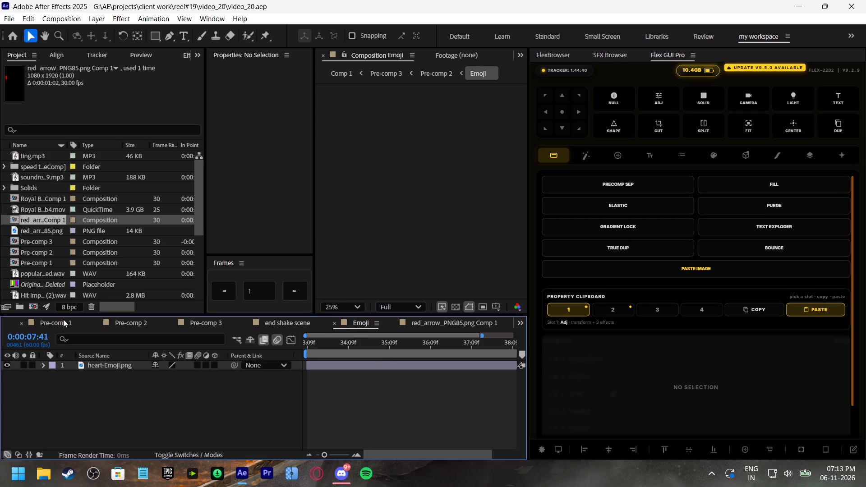
{"action": "left_click", "coordinate": [63, 319]}
{"action": "scroll", "coordinate": [359, 397], "scroll_direction": "down", "scroll_amount": 7}
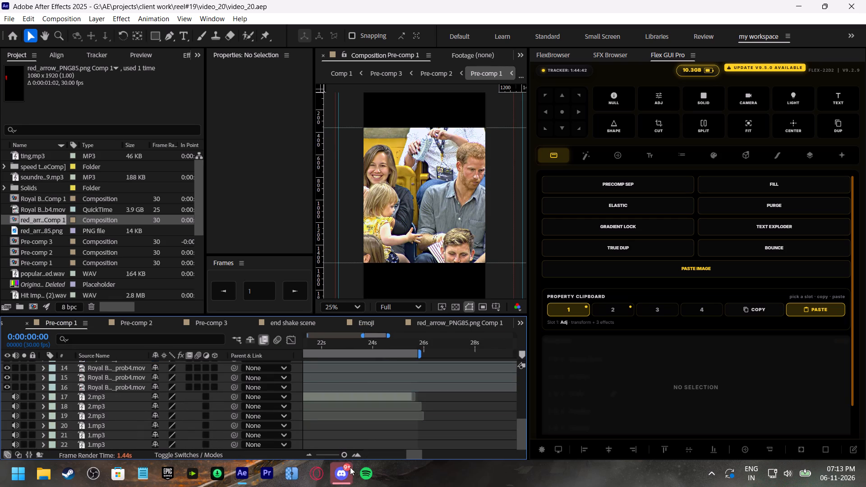
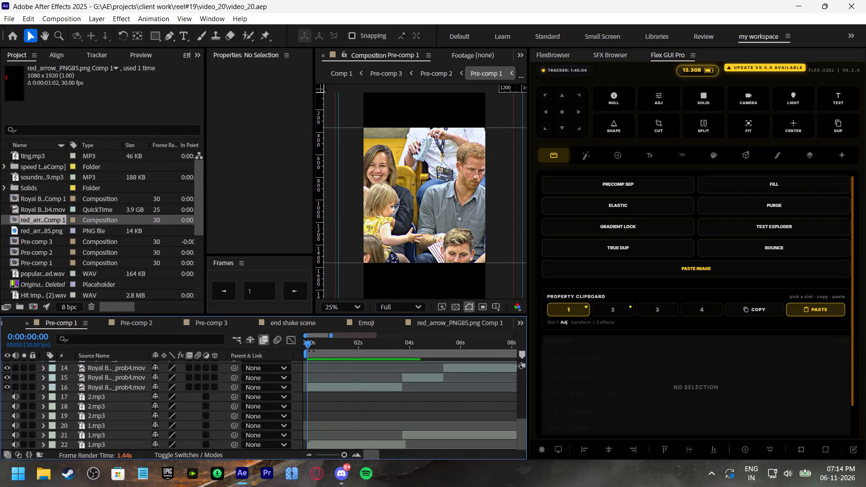
Preview Pre-comp 1 briefly from its first frame and return the playhead to 0:00:00:00.
{"action": "left_click_drag", "start_coordinate": [317, 339], "coordinate": [290, 345]}
{"action": "key", "text": "space"}
{"action": "left_click_drag", "start_coordinate": [322, 345], "coordinate": [291, 350]}
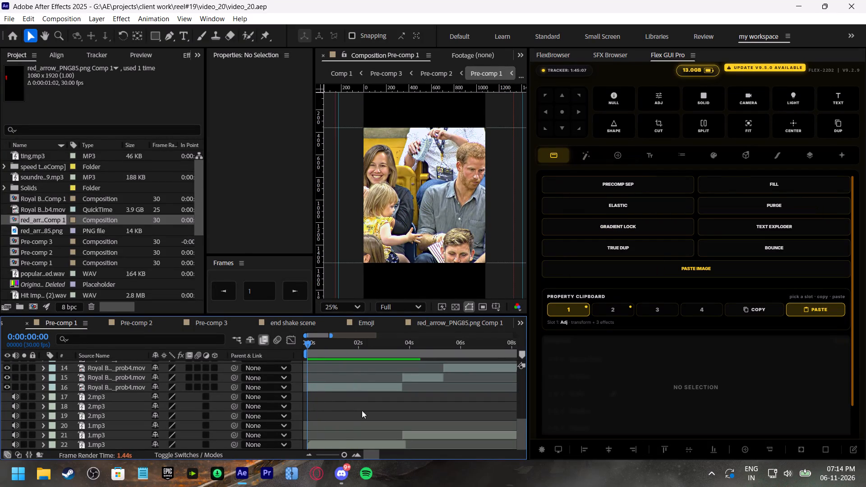
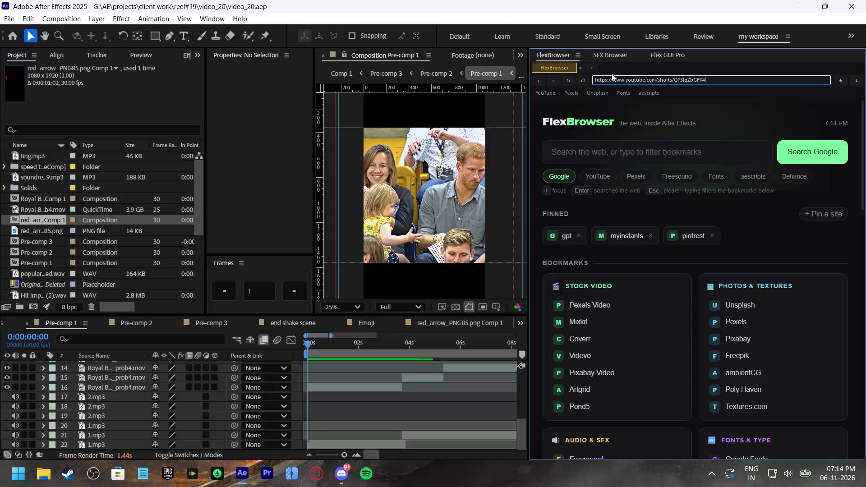
Load the entered YouTube Shorts link and play the reference short's opening up to the "WAS STEALING" caption.
{"action": "key", "text": "Return"}
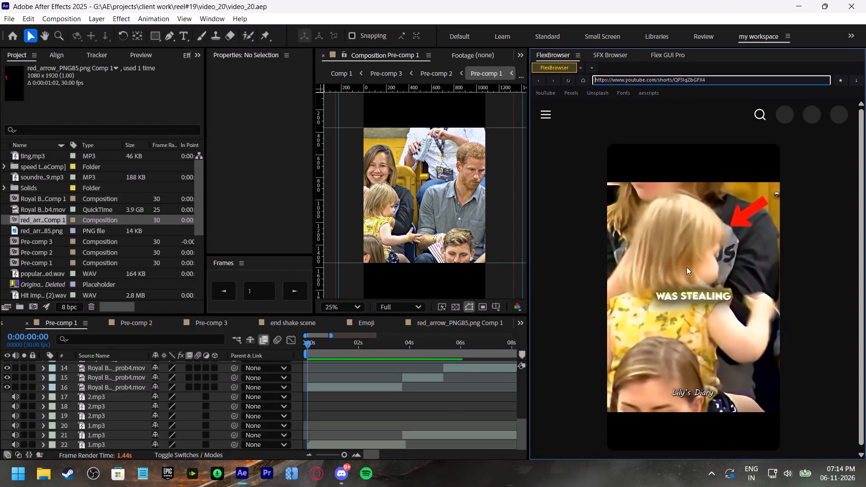
{"action": "left_click", "coordinate": [669, 293]}
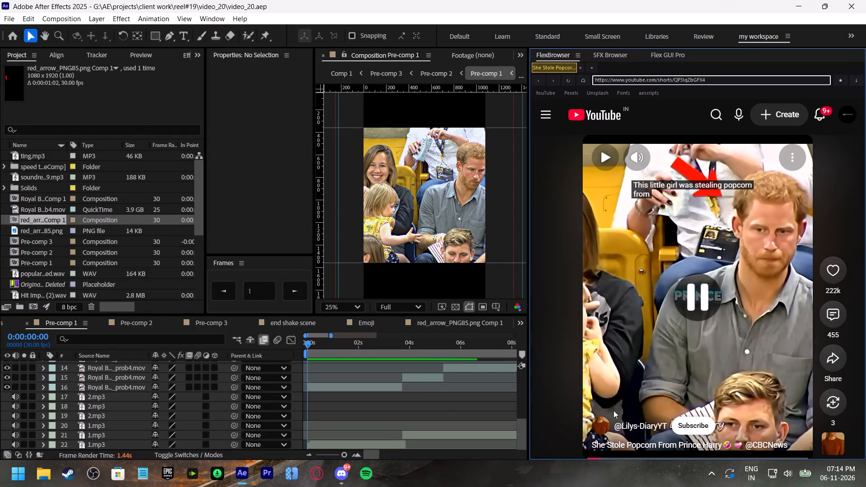
{"action": "left_click_drag", "start_coordinate": [595, 457], "coordinate": [586, 458]}
{"action": "left_click", "coordinate": [539, 374]}
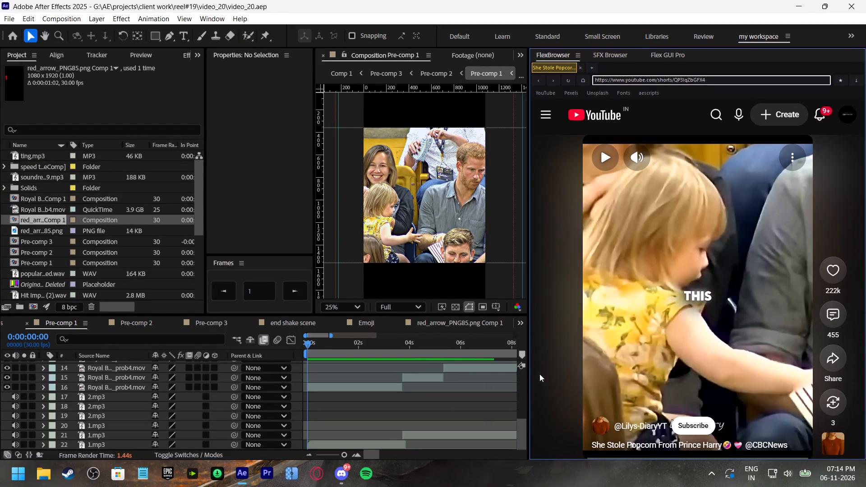
{"action": "left_click", "coordinate": [635, 347]}
{"action": "left_click", "coordinate": [657, 333]}
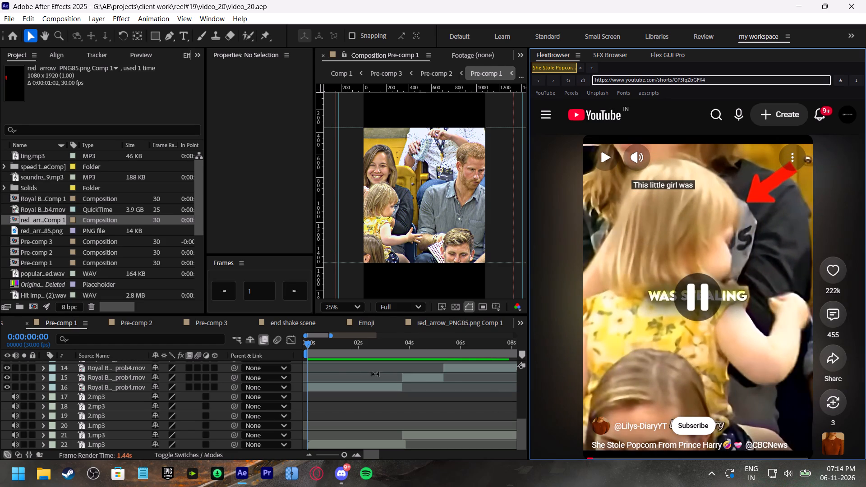
Scrub the opening of Pre-comp 1, then compare it with the reference short up to the "OF ENGLAND" caption.
{"action": "left_click_drag", "start_coordinate": [320, 345], "coordinate": [332, 366]}
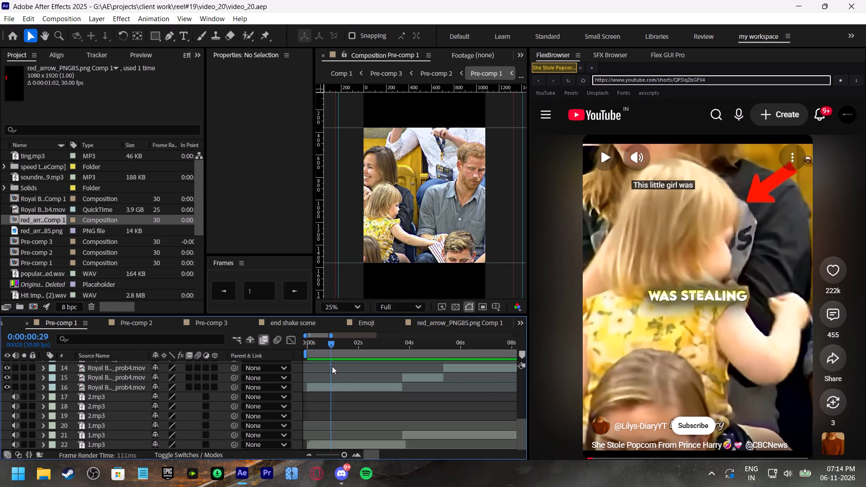
{"action": "left_click_drag", "start_coordinate": [332, 366], "coordinate": [273, 371]}
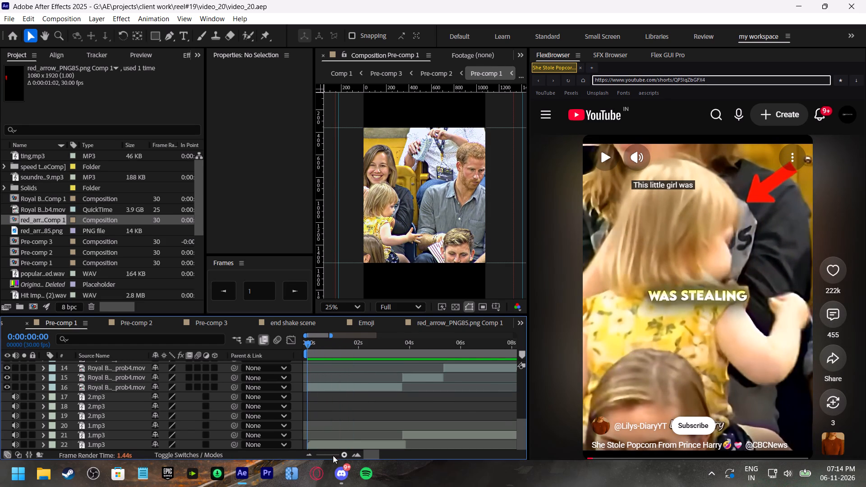
{"action": "left_click_drag", "start_coordinate": [337, 455], "coordinate": [346, 454]}
{"action": "left_click", "coordinate": [647, 306]}
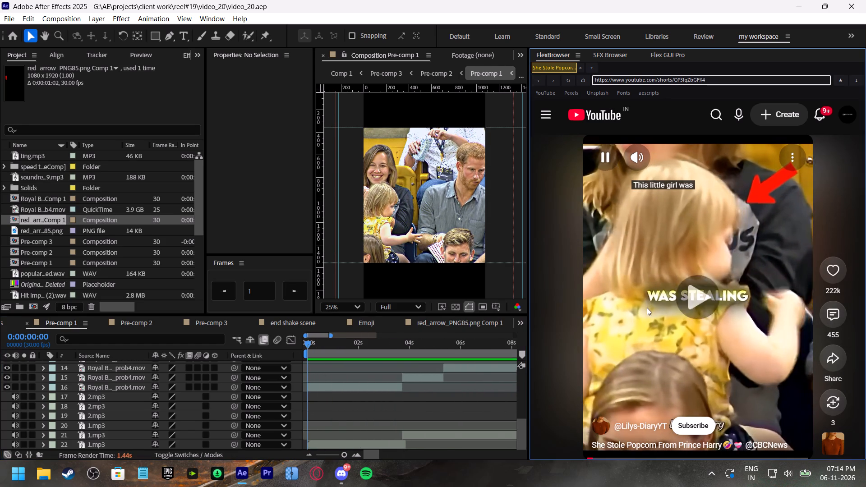
{"action": "left_click", "coordinate": [692, 307]}
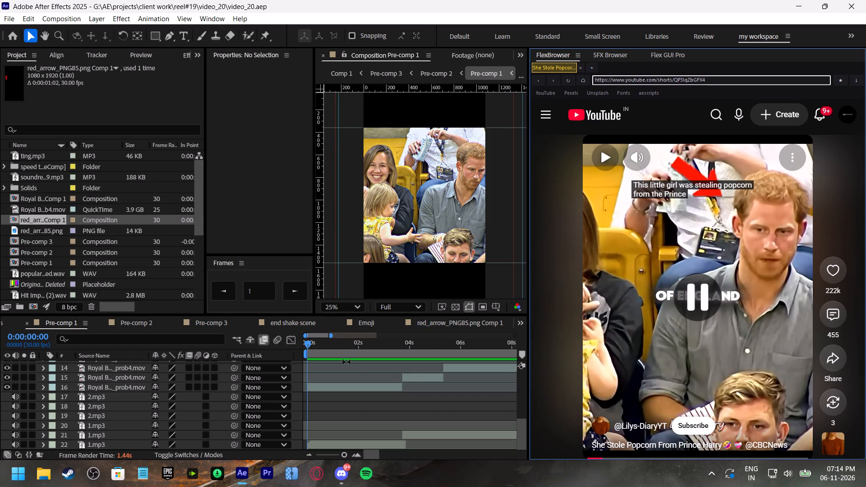
Preview Pre-comp 1 to find the first cut point and split the opening Royal Baby clip (layer 16) at 0:00:01:19.
{"action": "left_click_drag", "start_coordinate": [324, 340], "coordinate": [289, 344]}
{"action": "key", "text": "space"}
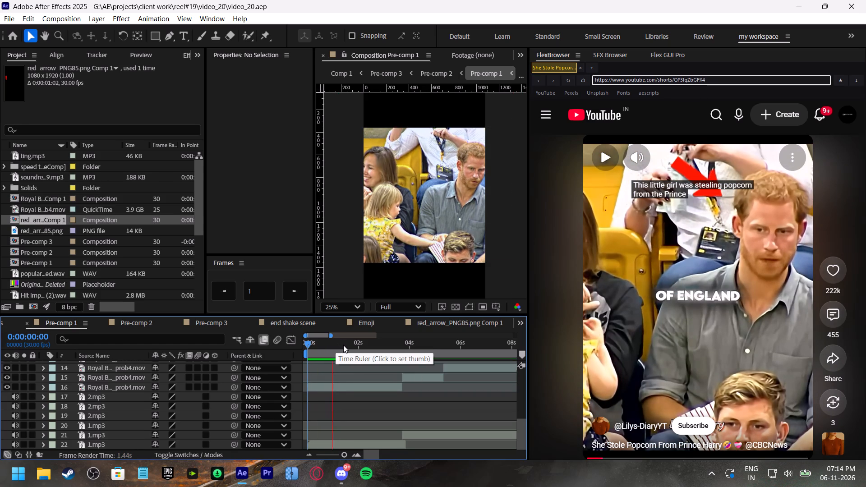
{"action": "left_click", "coordinate": [353, 346]}
{"action": "key", "text": "space"}
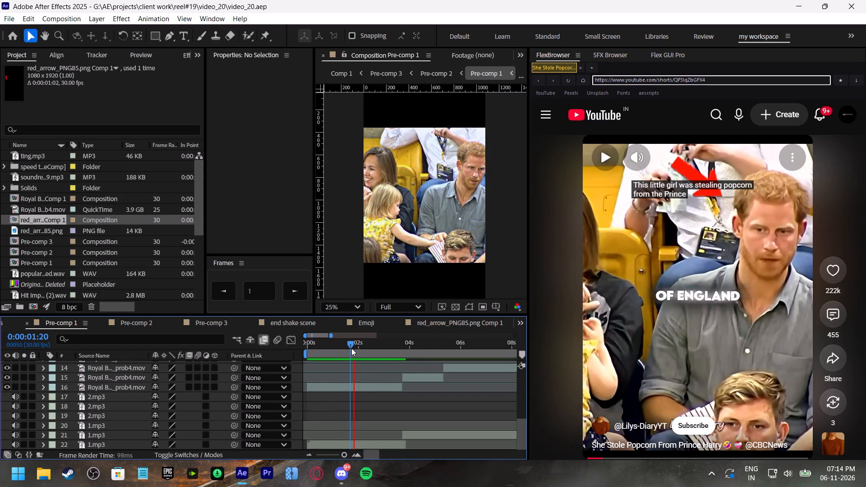
{"action": "left_click_drag", "start_coordinate": [351, 348], "coordinate": [347, 348]}
{"action": "key", "text": "space"}
{"action": "left_click_drag", "start_coordinate": [347, 348], "coordinate": [342, 348]}
{"action": "key", "text": "space"}
{"action": "left_click_drag", "start_coordinate": [342, 348], "coordinate": [347, 349]}
{"action": "key", "text": "space"}
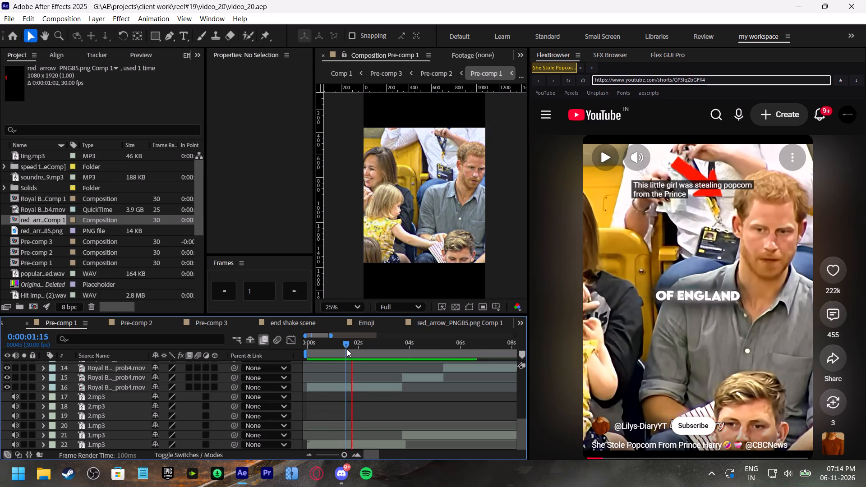
{"action": "left_click_drag", "start_coordinate": [347, 349], "coordinate": [327, 352]}
{"action": "left_click", "coordinate": [347, 346]}
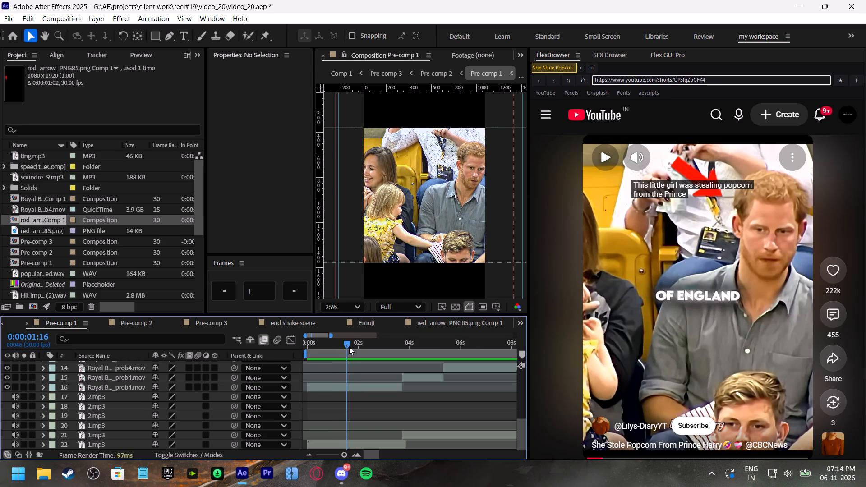
{"action": "key", "text": "space"}
{"action": "left_click", "coordinate": [349, 345]}
{"action": "left_click", "coordinate": [360, 387]}
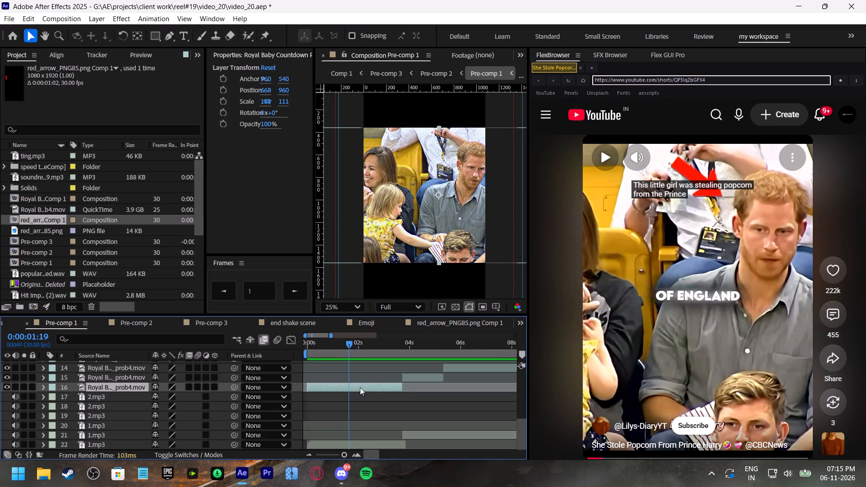
{"action": "key", "text": "ctrl+shift+d"}
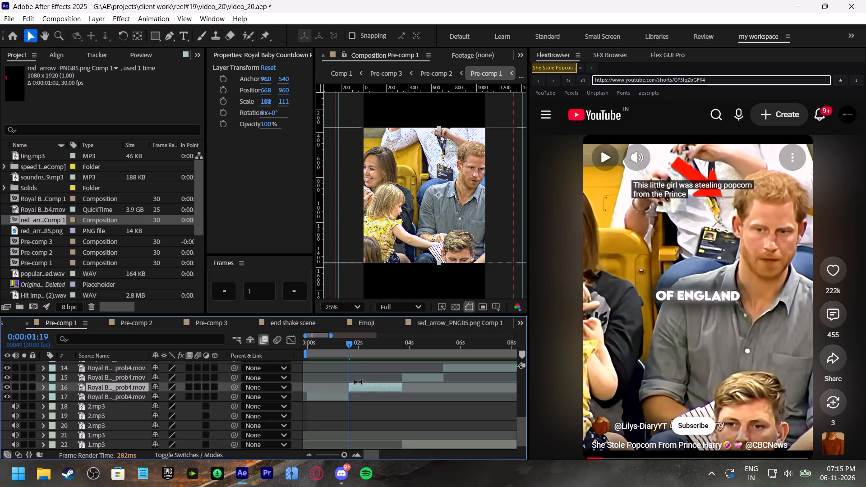
Check the reference short's next shot up to "UP BEING" and split the Royal Baby clip on layer 16 at 0:00:02:16.
{"action": "left_click", "coordinate": [347, 341]}
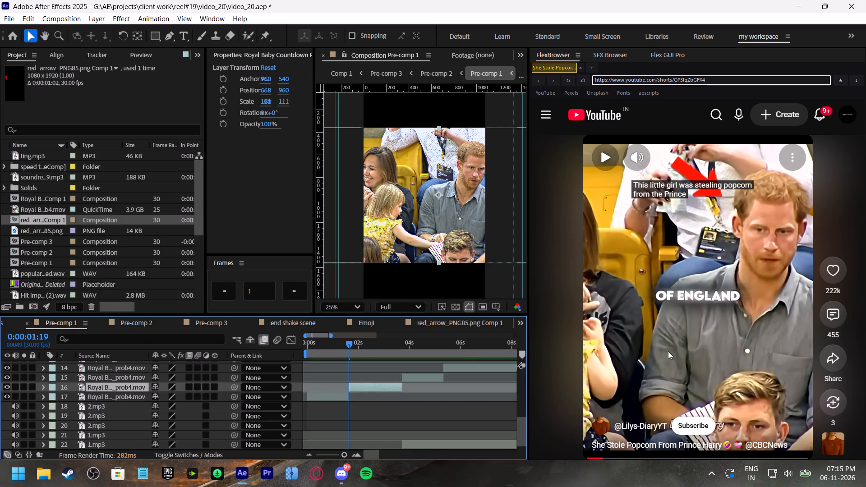
{"action": "left_click", "coordinate": [668, 351]}
{"action": "left_click", "coordinate": [695, 331]}
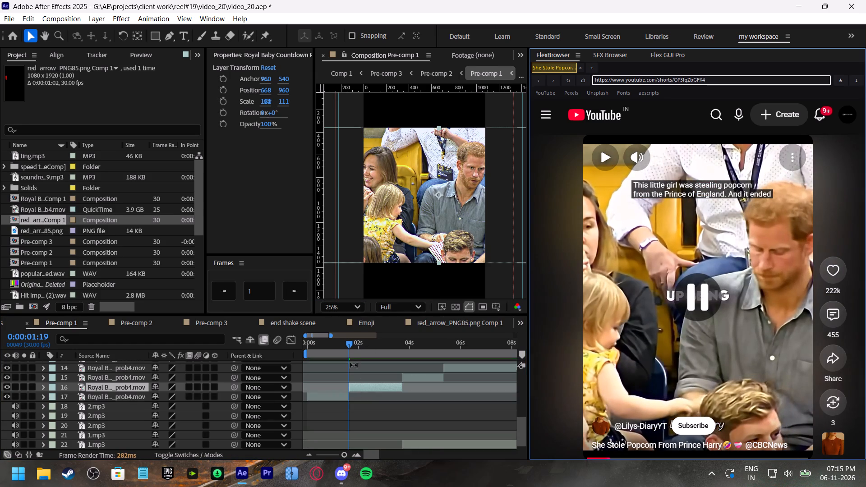
{"action": "left_click", "coordinate": [350, 345]}
{"action": "key", "text": "space"}
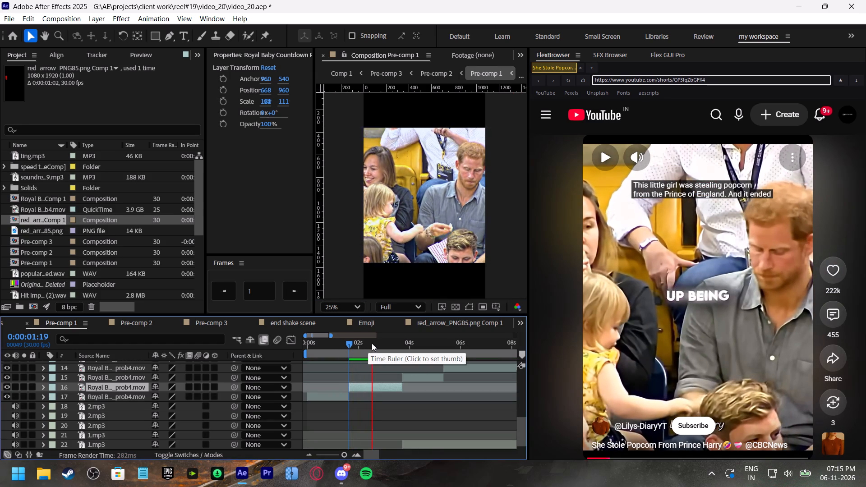
{"action": "left_click", "coordinate": [374, 343]}
{"action": "key", "text": "space"}
{"action": "left_click", "coordinate": [372, 343]}
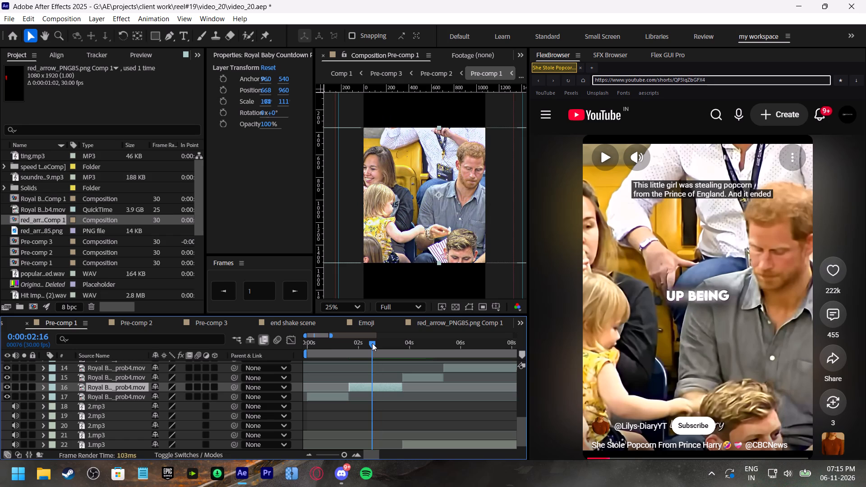
{"action": "left_click", "coordinate": [377, 385]}
{"action": "key", "text": "ctrl+shift+d"}
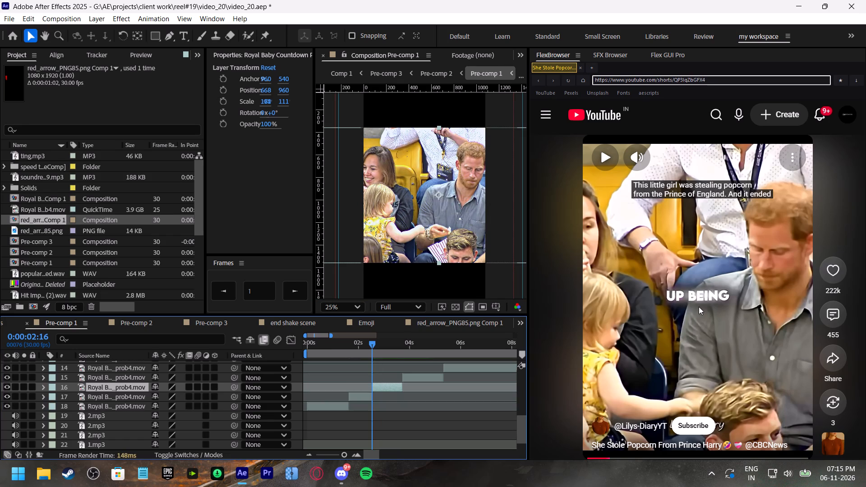
Examine the reference short's following shots up to the "WHILE HARRY" caption against Pre-comp 1 at 0:00:02:16.
{"action": "left_click", "coordinate": [699, 307]}
{"action": "left_click", "coordinate": [699, 307]}
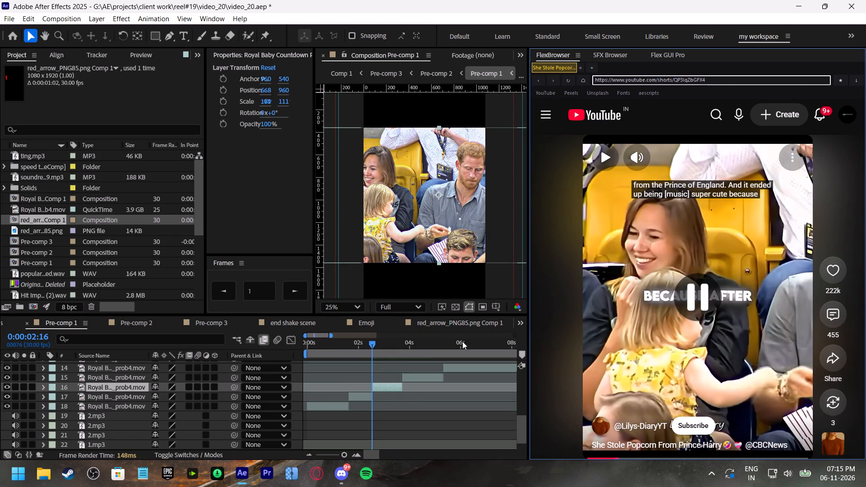
{"action": "left_click", "coordinate": [372, 346]}
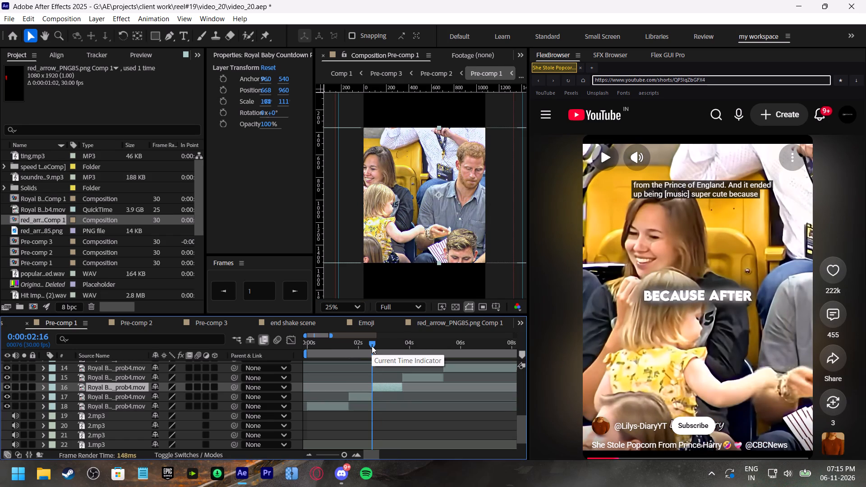
{"action": "key", "text": "space"}
{"action": "left_click", "coordinate": [373, 346]}
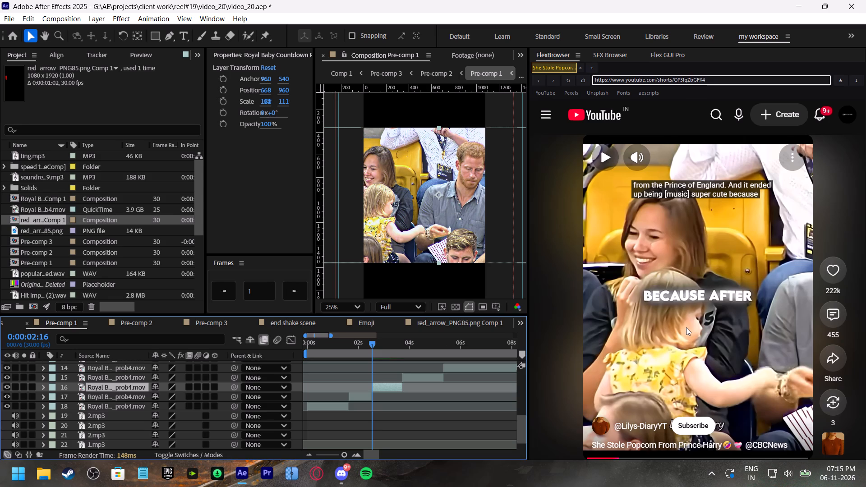
{"action": "left_click", "coordinate": [686, 327]}
{"action": "left_click", "coordinate": [686, 327]}
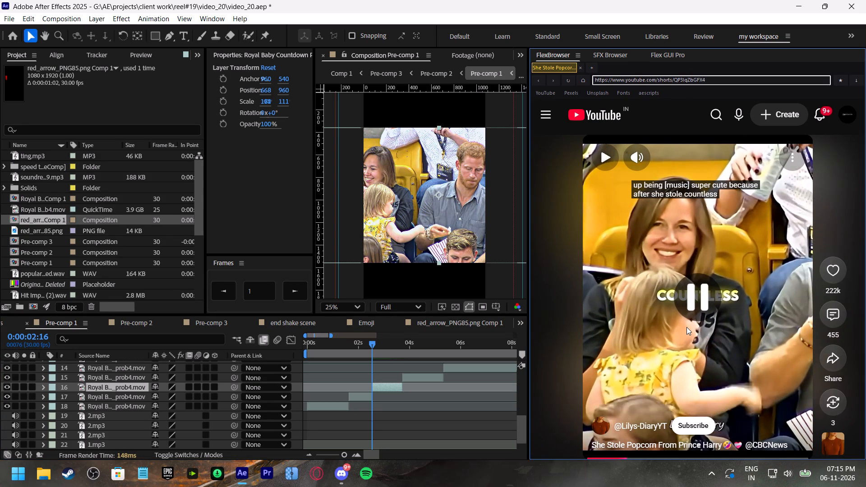
{"action": "left_click", "coordinate": [686, 327]}
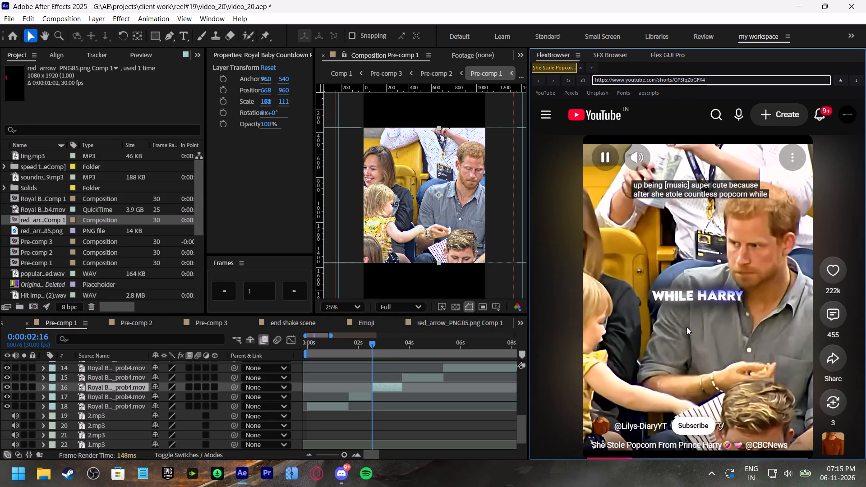
{"action": "left_click", "coordinate": [686, 327]}
Preview Pre-comp 1 from its first frame and watch the reference short through the shots of the mom noticing the girl.
{"action": "left_click_drag", "start_coordinate": [368, 343], "coordinate": [276, 350]}
{"action": "key", "text": "space"}
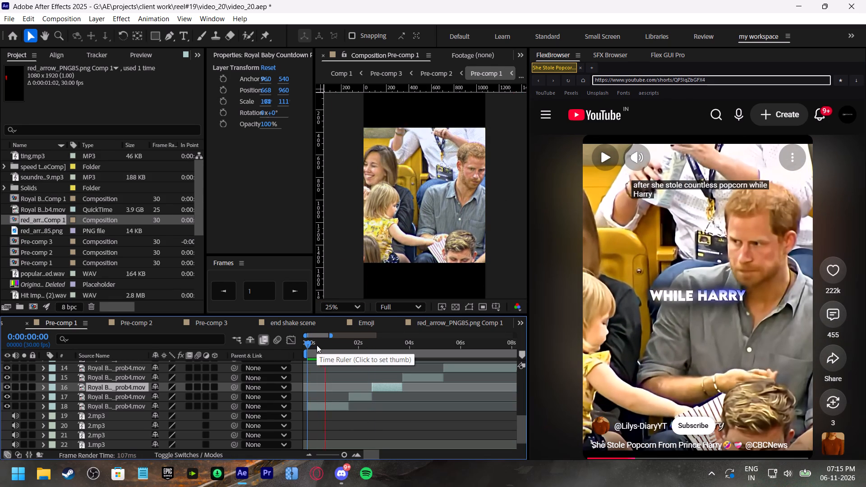
{"action": "left_click_drag", "start_coordinate": [317, 345], "coordinate": [279, 352]}
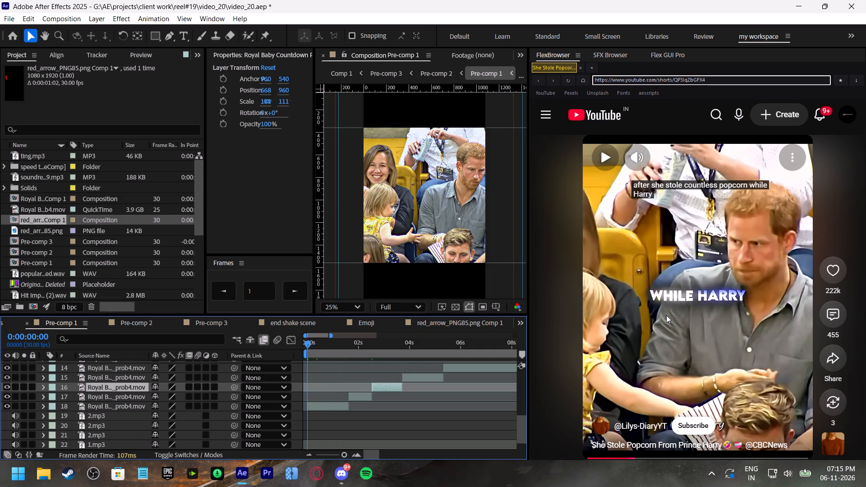
{"action": "left_click", "coordinate": [667, 315]}
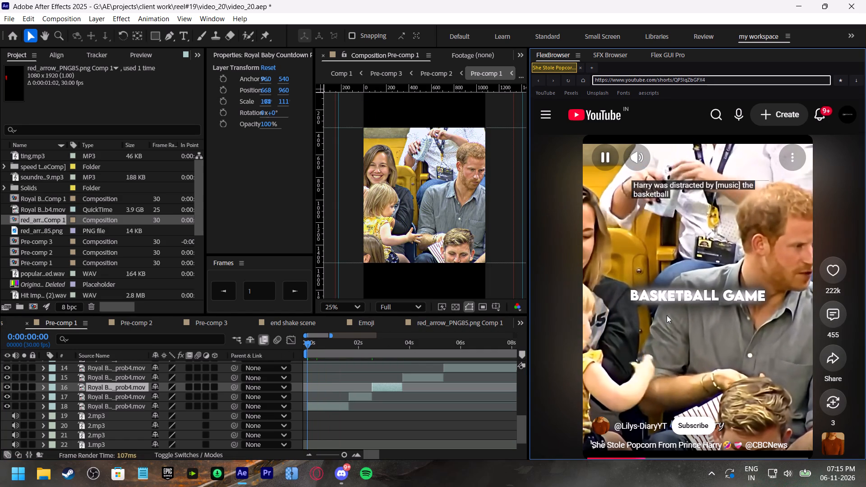
{"action": "left_click", "coordinate": [667, 315]}
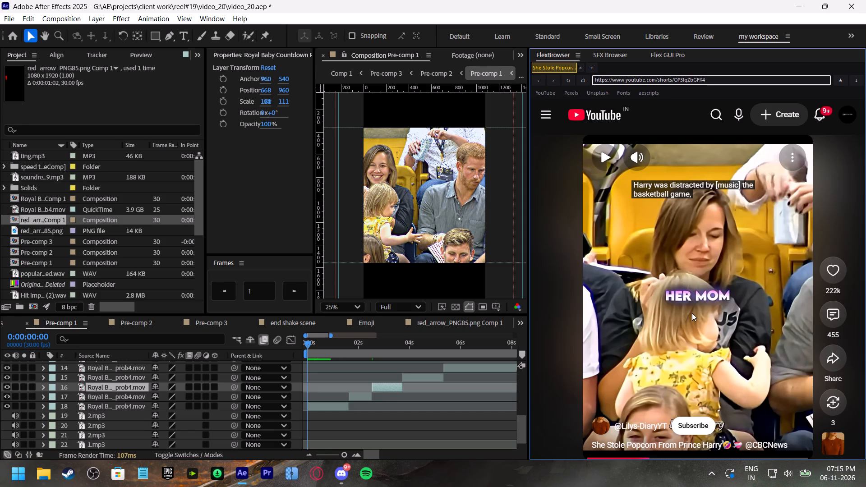
{"action": "left_click", "coordinate": [692, 313]}
{"action": "left_click", "coordinate": [684, 313]}
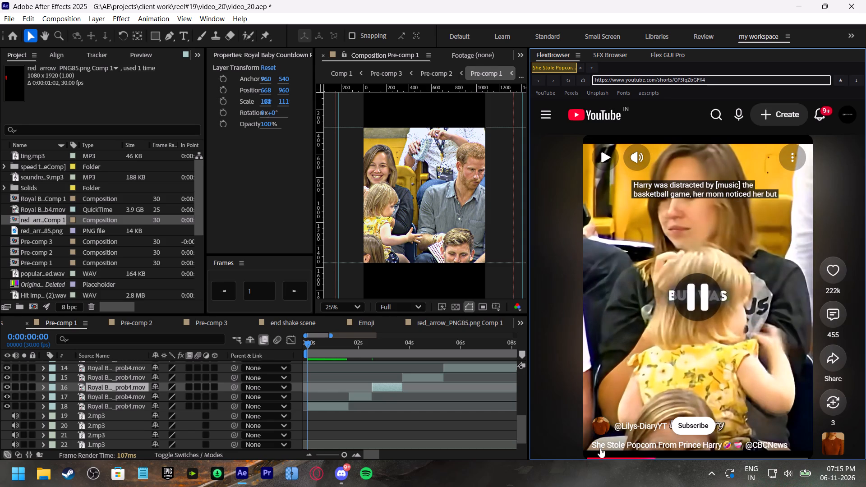
Replay the reference short from its beginning up to the "FROM THE" caption.
{"action": "left_click", "coordinate": [590, 459]}
{"action": "left_click_drag", "start_coordinate": [594, 457], "coordinate": [577, 459]}
{"action": "left_click", "coordinate": [696, 353]}
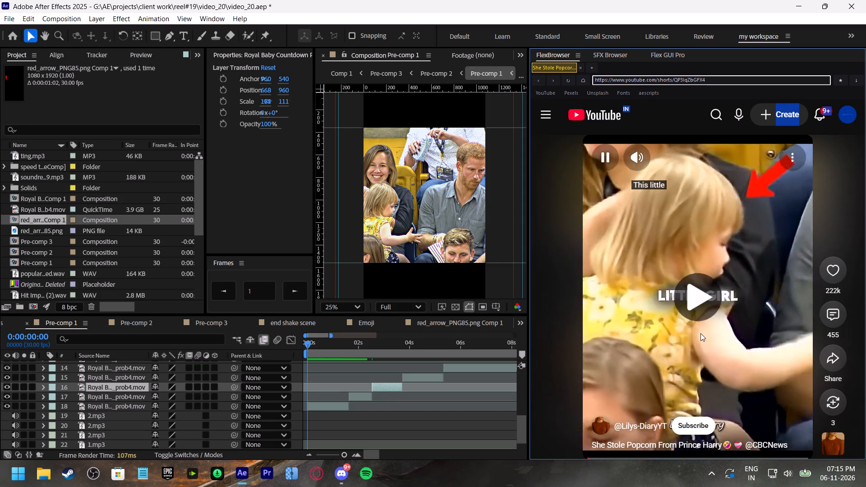
{"action": "left_click", "coordinate": [701, 314]}
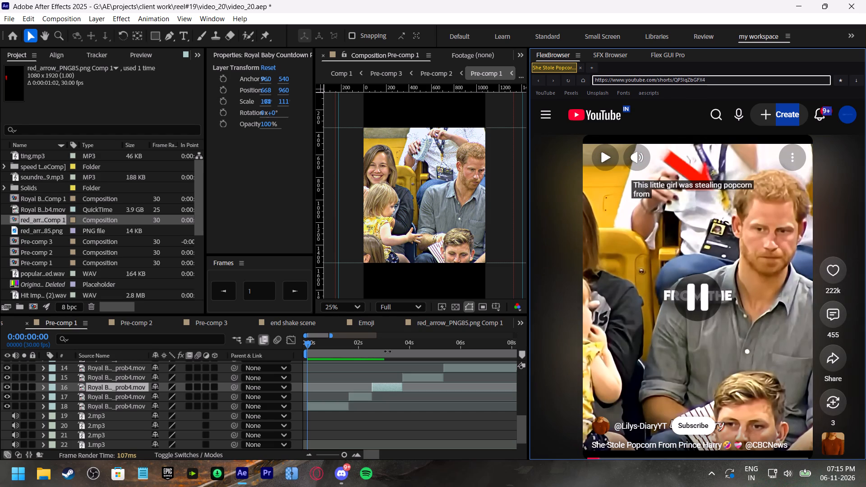
Slip the Royal Baby footage within layer 18 so the opening frame shows the girl reaching toward Harry's popcorn.
{"action": "left_click_drag", "start_coordinate": [336, 345], "coordinate": [298, 347]}
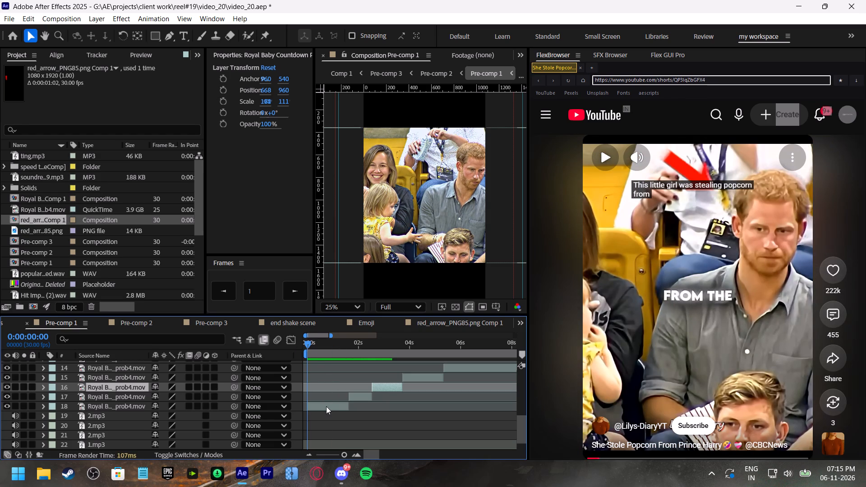
{"action": "left_click", "coordinate": [326, 406]}
{"action": "key", "text": "y"}
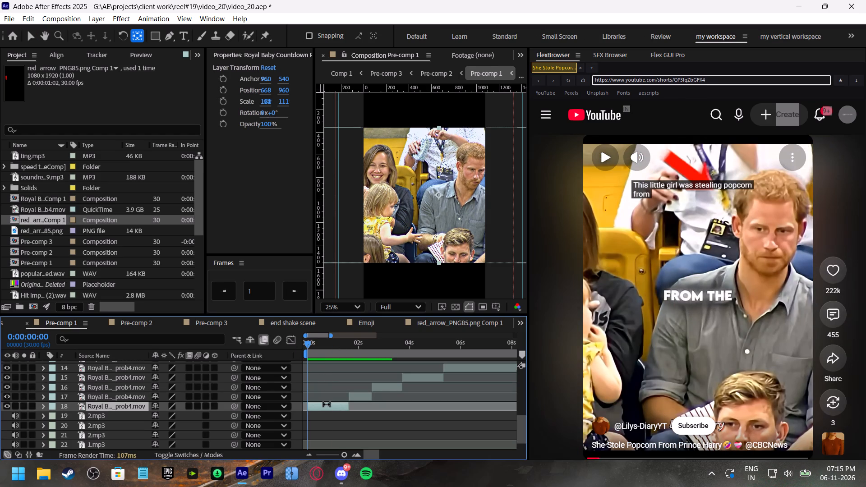
{"action": "left_click_drag", "start_coordinate": [327, 404], "coordinate": [591, 400]}
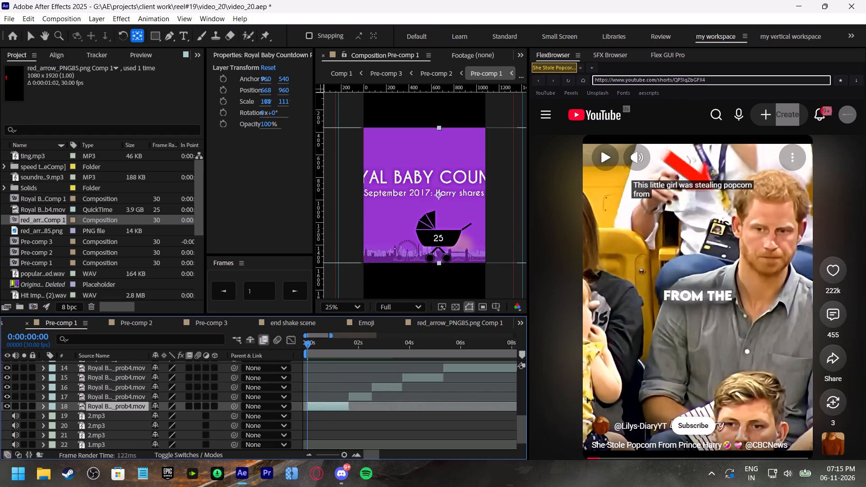
{"action": "left_click_drag", "start_coordinate": [591, 400], "coordinate": [455, 406]}
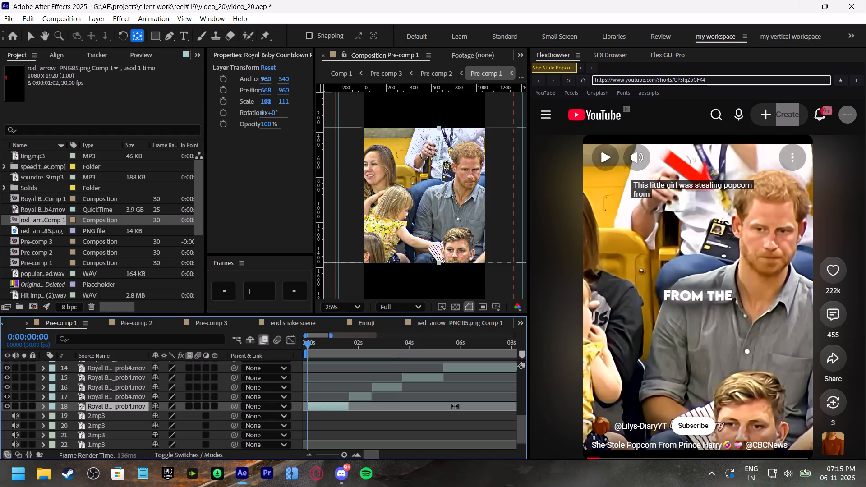
{"action": "left_click_drag", "start_coordinate": [455, 406], "coordinate": [411, 405]}
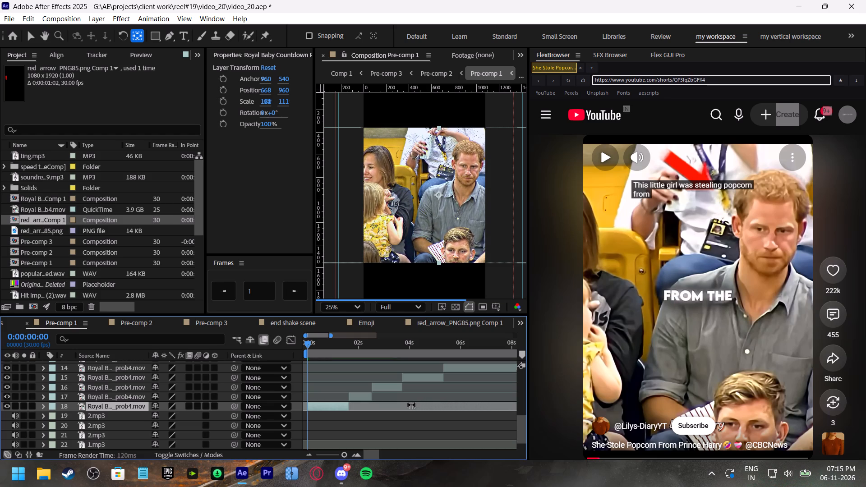
{"action": "left_click_drag", "start_coordinate": [411, 405], "coordinate": [476, 400]}
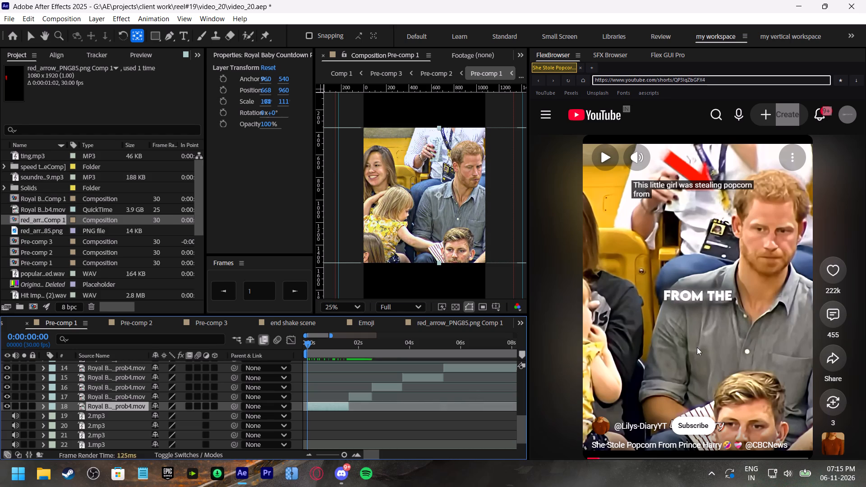
Check the reference short's opening shot at "WAS STEALING" and slip layer 18's footage so the girl sits beside Harry as he looks ahead.
{"action": "left_click", "coordinate": [697, 347]}
{"action": "left_click", "coordinate": [587, 459]}
{"action": "left_click", "coordinate": [588, 457]}
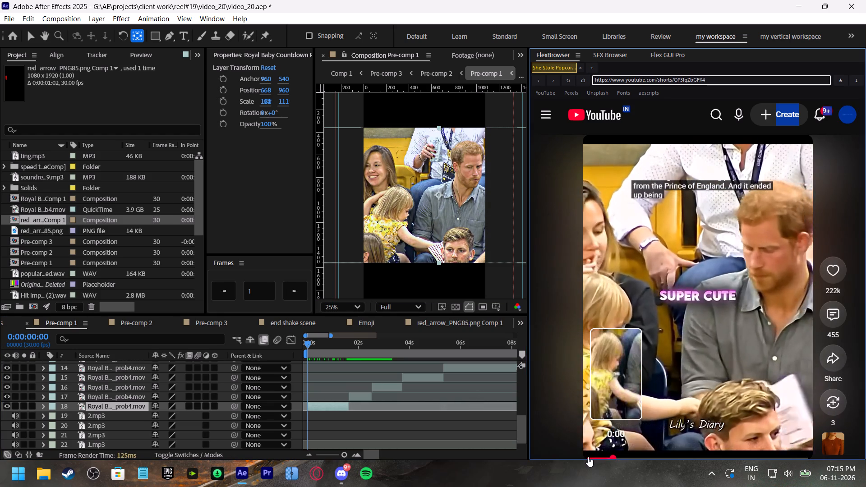
{"action": "left_click", "coordinate": [715, 345]}
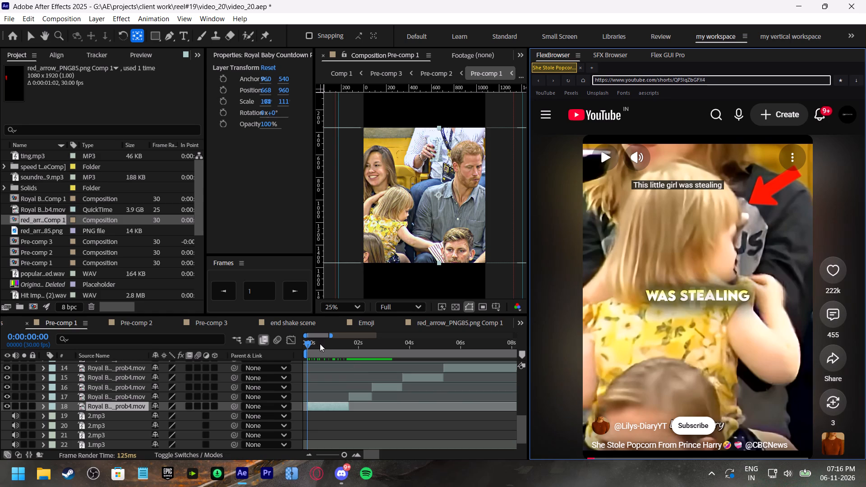
{"action": "left_click_drag", "start_coordinate": [318, 344], "coordinate": [285, 347]}
{"action": "left_click_drag", "start_coordinate": [342, 409], "coordinate": [327, 408]}
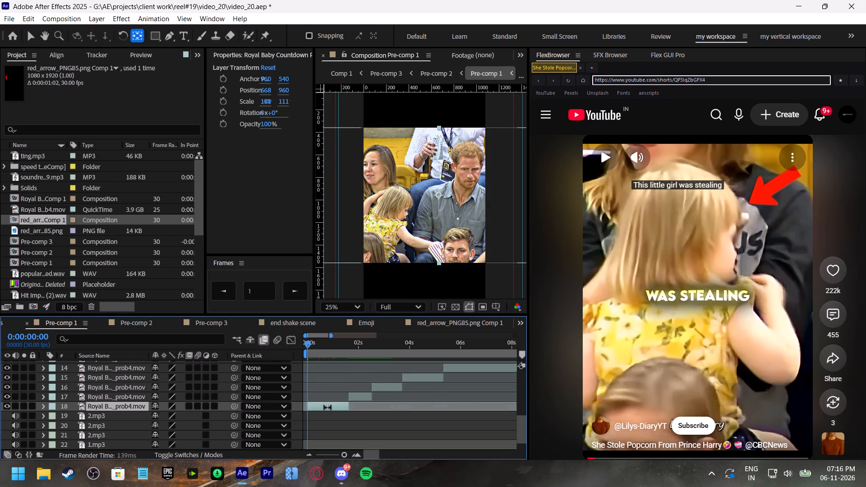
{"action": "left_click_drag", "start_coordinate": [327, 408], "coordinate": [318, 407]}
{"action": "key", "text": "v"}
Preview Pre-comp 1's opening shot on layer 18 from the first frame to about 0:00:01:08.
{"action": "left_click_drag", "start_coordinate": [316, 344], "coordinate": [295, 348]}
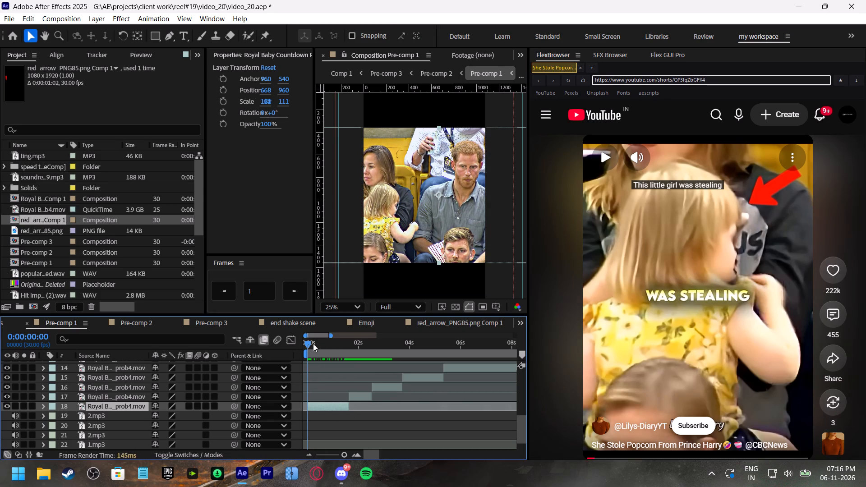
{"action": "key", "text": "space"}
{"action": "left_click_drag", "start_coordinate": [317, 342], "coordinate": [295, 346]}
{"action": "left_click_drag", "start_coordinate": [320, 345], "coordinate": [298, 348]}
{"action": "key", "text": "space"}
{"action": "left_click_drag", "start_coordinate": [310, 345], "coordinate": [318, 353]}
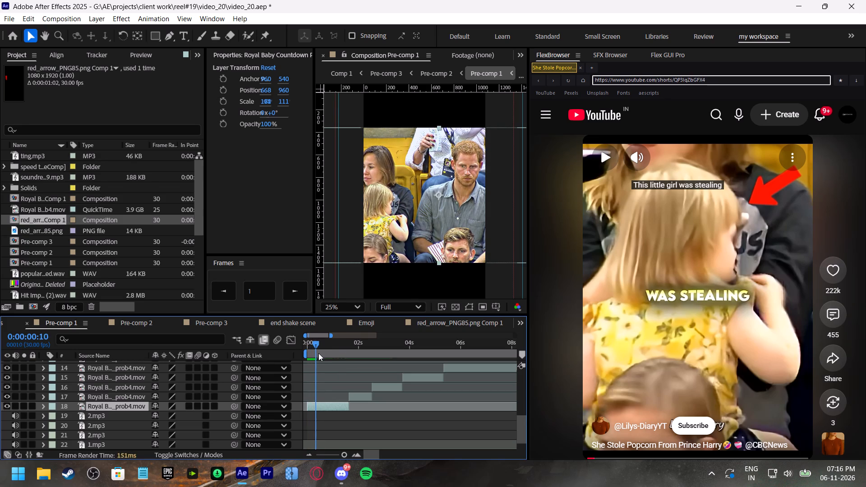
{"action": "left_click_drag", "start_coordinate": [318, 353], "coordinate": [320, 354]}
{"action": "key", "text": "space"}
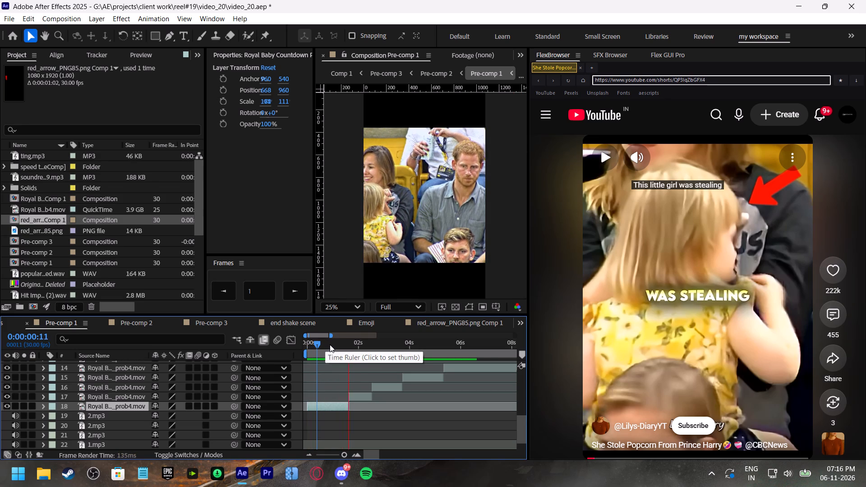
{"action": "left_click", "coordinate": [332, 345]}
{"action": "left_click", "coordinate": [337, 344]}
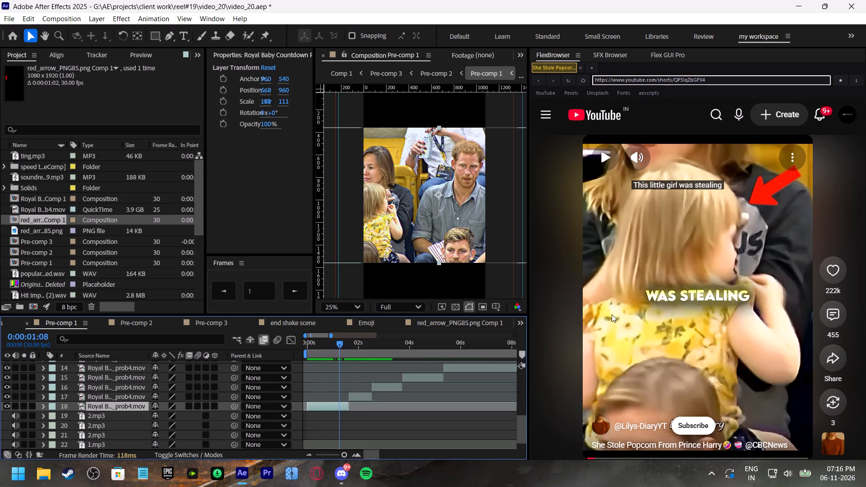
Play the reference short up to "OF ENGLAND" and compare it with Pre-comp 1 from 0:00:01:18.
{"action": "left_click", "coordinate": [614, 312]}
{"action": "left_click", "coordinate": [679, 308]}
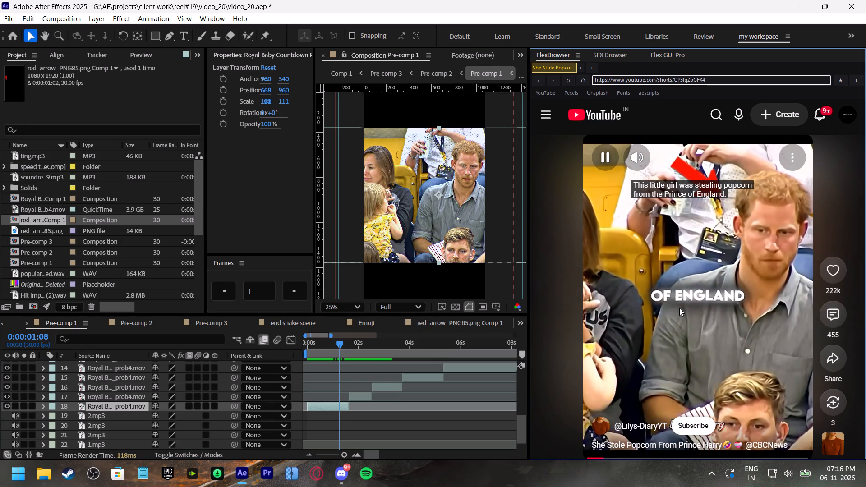
{"action": "left_click", "coordinate": [349, 346]}
{"action": "key", "text": "space"}
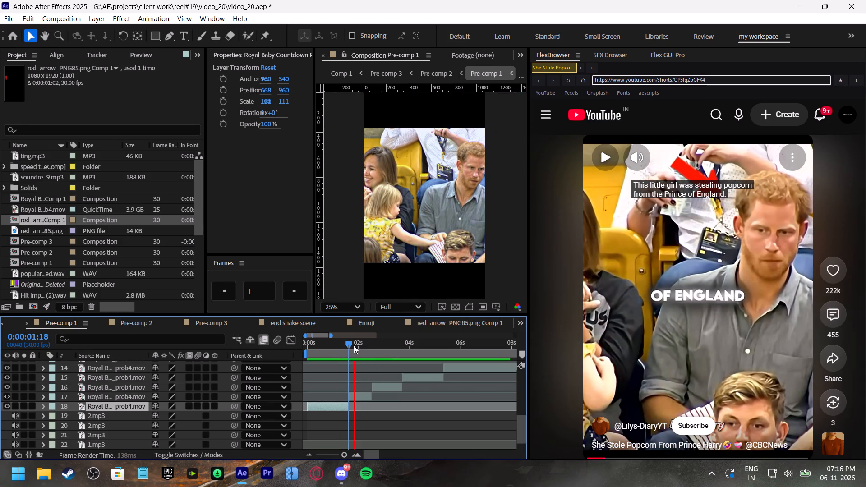
At 0:00:02:02, shift layer 17's footage horizontally to an X position of about 500, bringing Harry closer to the frame's centre.
{"action": "left_click_drag", "start_coordinate": [354, 345], "coordinate": [359, 346]}
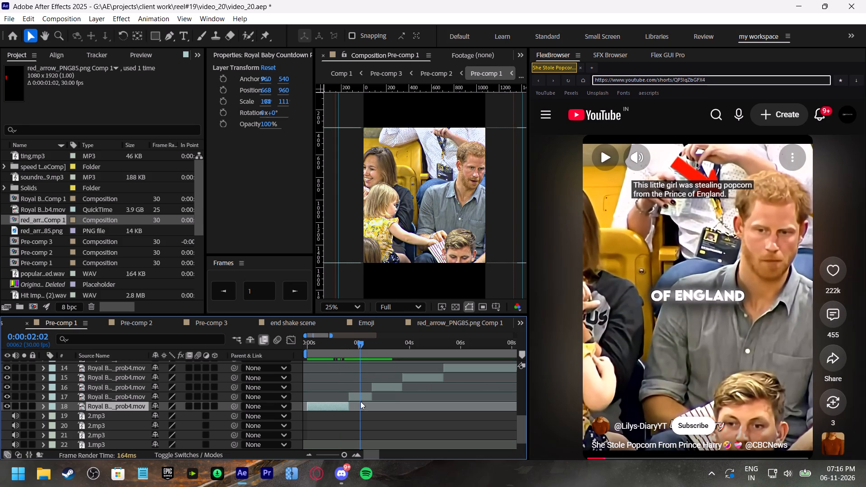
{"action": "left_click", "coordinate": [364, 399]}
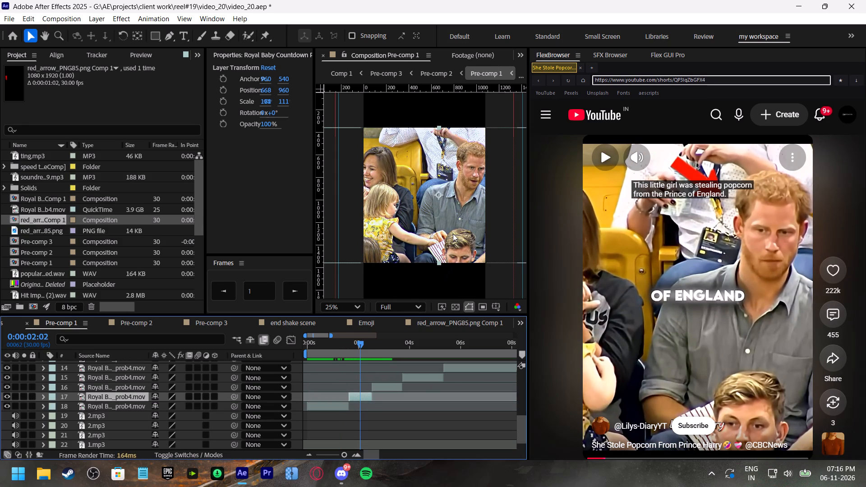
{"action": "left_click_drag", "start_coordinate": [453, 234], "coordinate": [440, 233]}
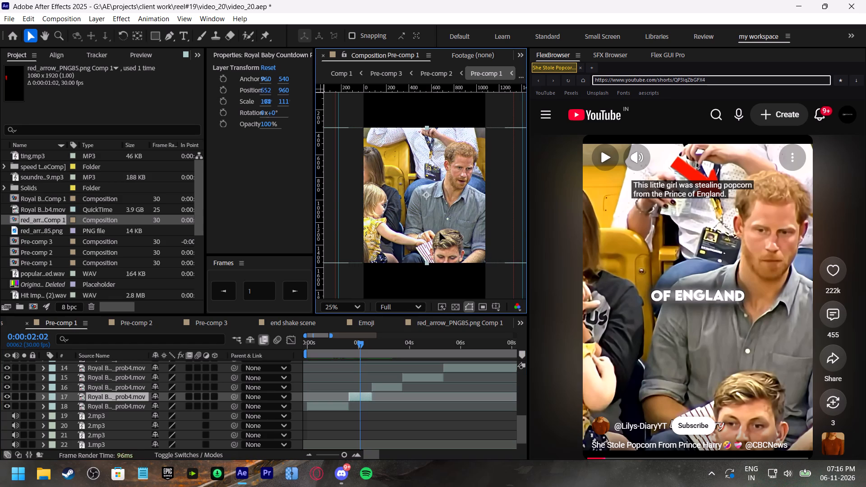
{"action": "left_click_drag", "start_coordinate": [440, 233], "coordinate": [434, 231]}
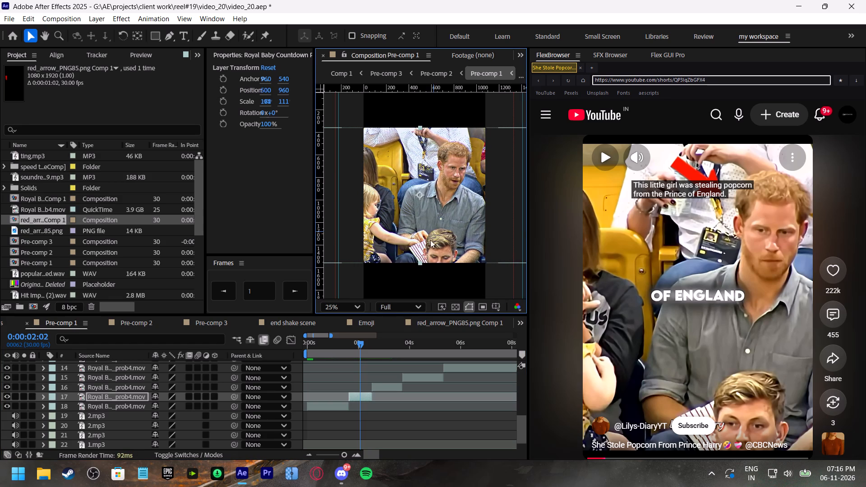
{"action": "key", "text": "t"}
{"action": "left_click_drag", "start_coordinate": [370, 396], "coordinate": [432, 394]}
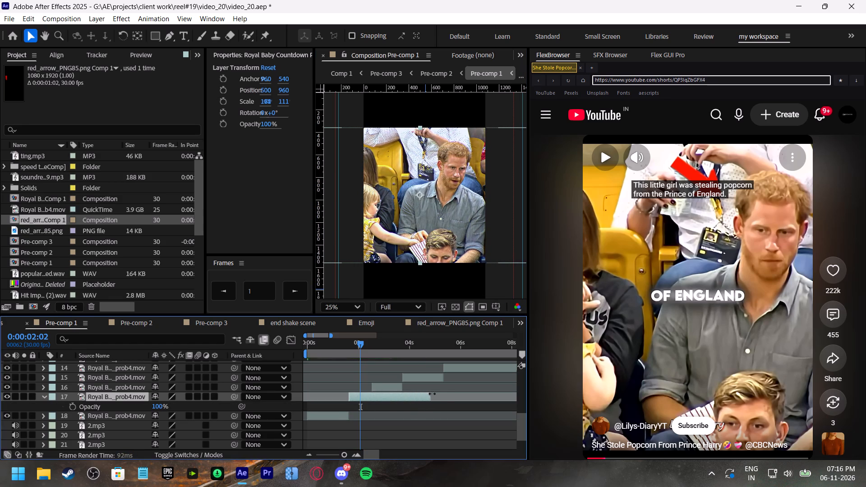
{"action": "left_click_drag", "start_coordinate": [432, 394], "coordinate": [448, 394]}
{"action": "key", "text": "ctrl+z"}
Slip the Royal Baby footage within layer 17 to the moment where Harry looks down at his popcorn.
{"action": "left_click_drag", "start_coordinate": [388, 396], "coordinate": [436, 394]}
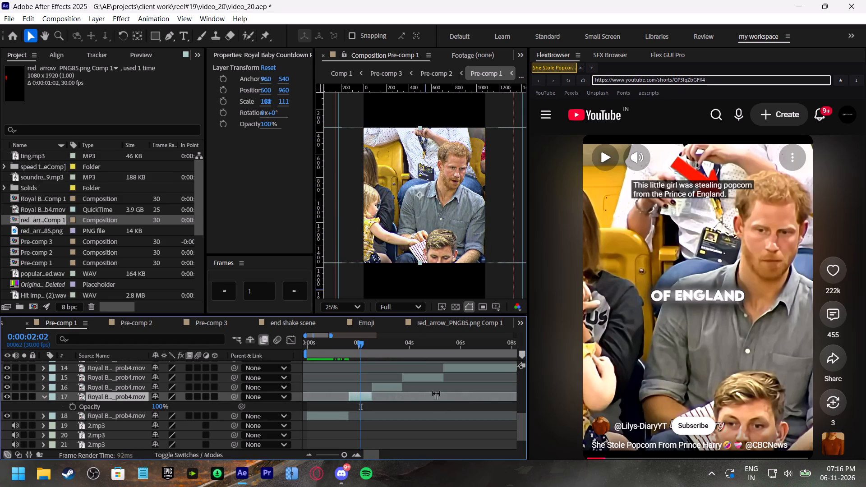
{"action": "left_click_drag", "start_coordinate": [436, 394], "coordinate": [472, 392]}
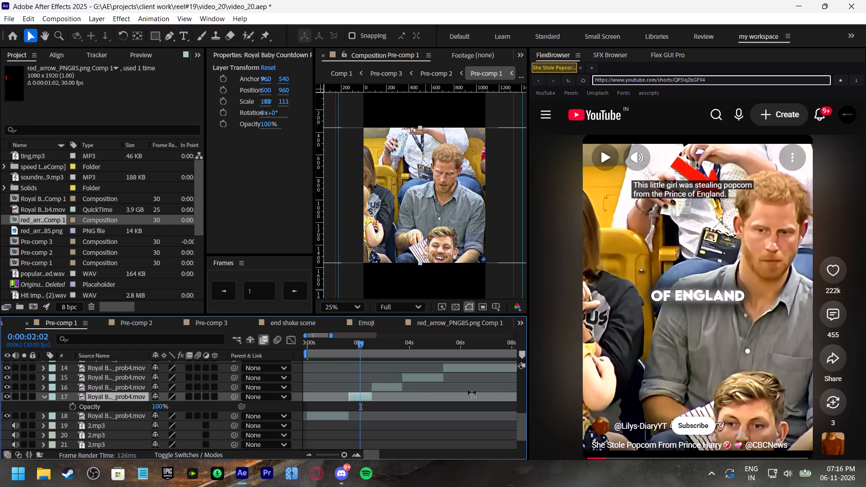
{"action": "left_click_drag", "start_coordinate": [472, 392], "coordinate": [434, 391]}
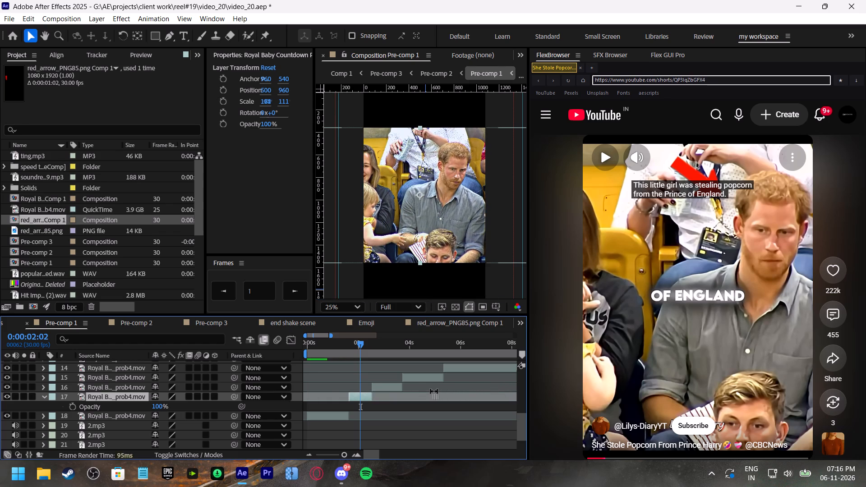
{"action": "left_click_drag", "start_coordinate": [434, 391], "coordinate": [497, 383]}
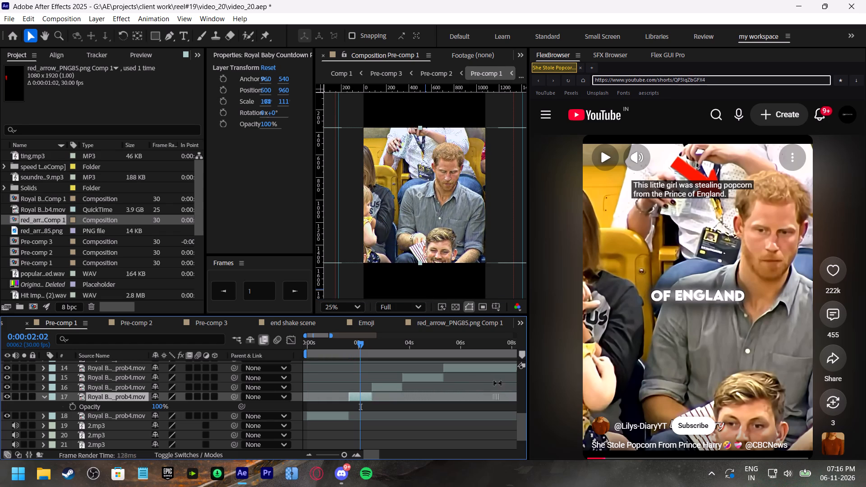
{"action": "left_click_drag", "start_coordinate": [497, 383], "coordinate": [477, 383]}
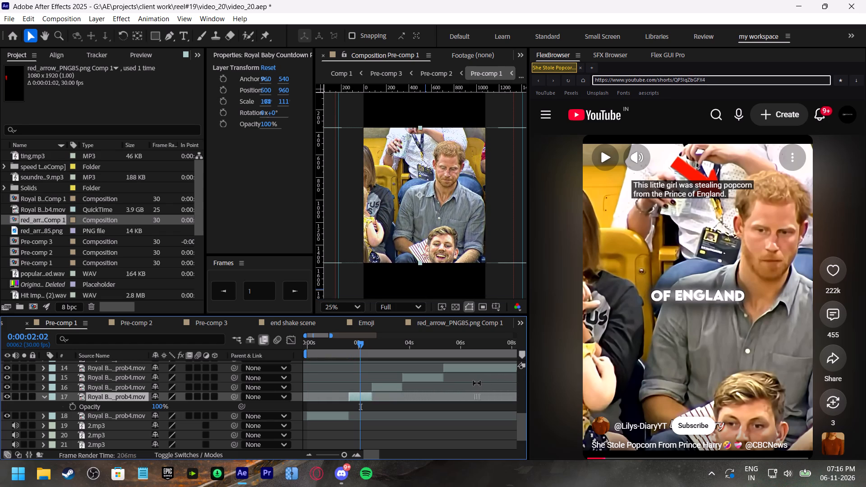
{"action": "left_click_drag", "start_coordinate": [477, 383], "coordinate": [509, 375]}
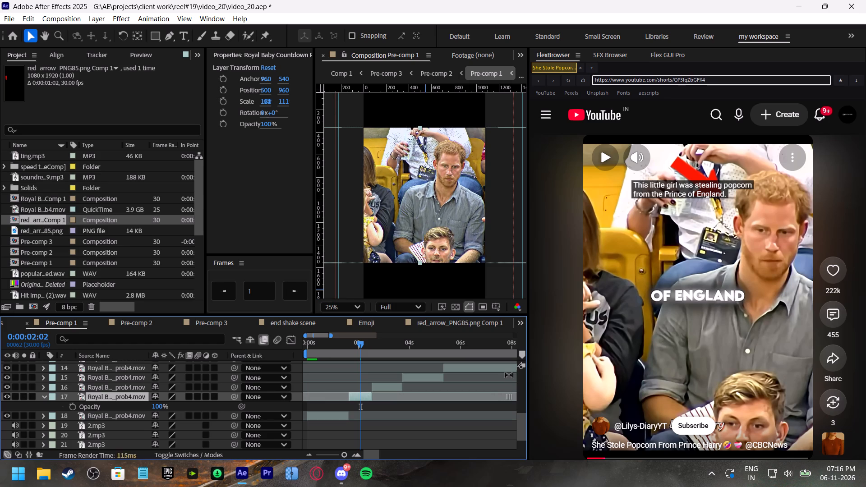
{"action": "left_click_drag", "start_coordinate": [509, 375], "coordinate": [484, 378]}
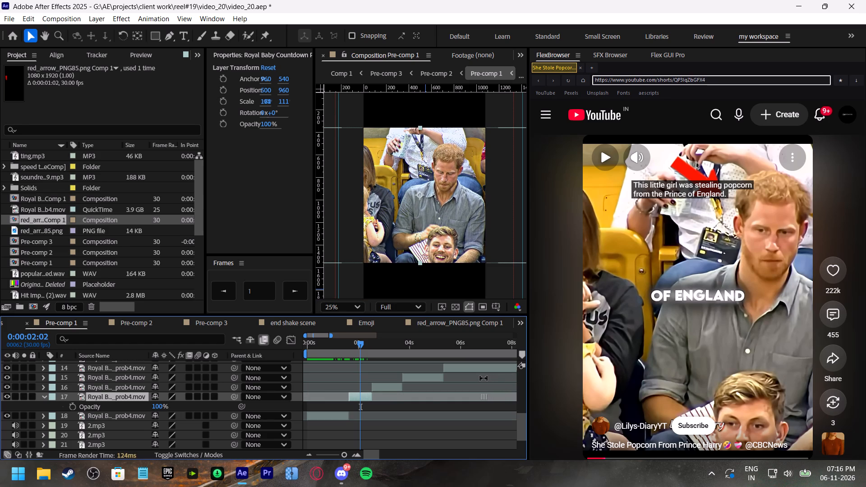
{"action": "left_click_drag", "start_coordinate": [484, 378], "coordinate": [466, 379]}
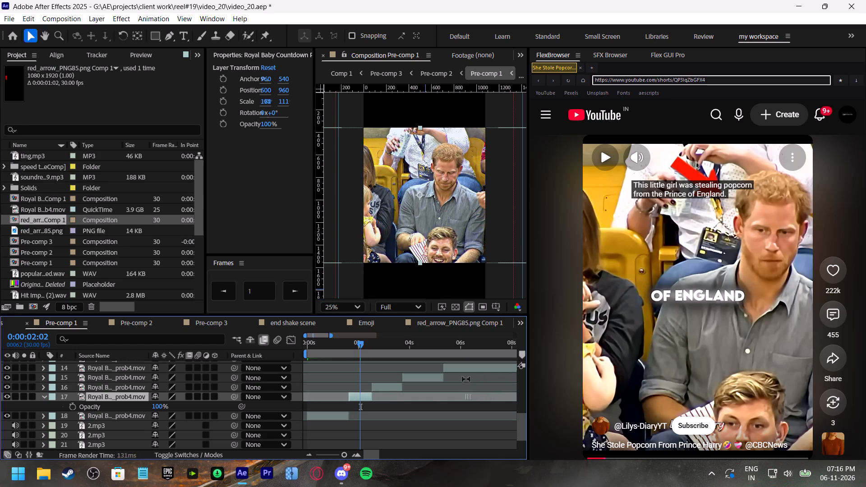
{"action": "left_click_drag", "start_coordinate": [466, 379], "coordinate": [463, 379]}
Check the reference short's "AND IT ENDED" shot and readjust the slip of layer 17's footage to match it.
{"action": "left_click", "coordinate": [663, 369]}
{"action": "left_click", "coordinate": [594, 454]}
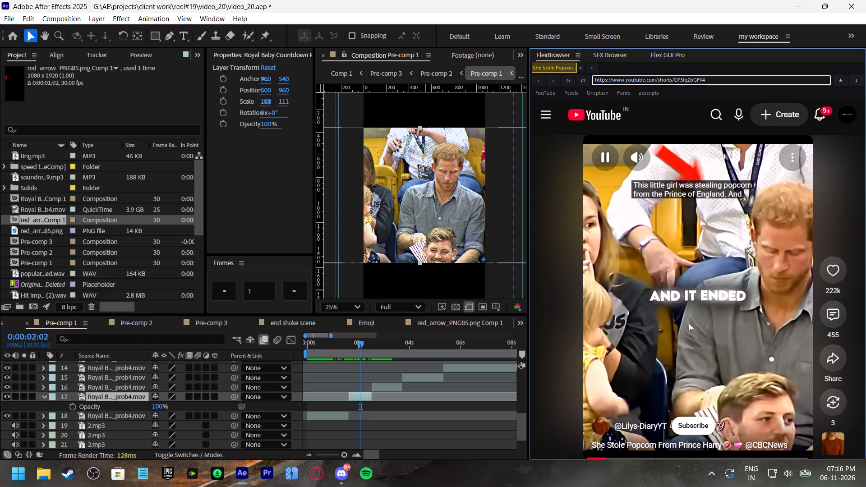
{"action": "left_click", "coordinate": [689, 323]}
{"action": "left_click_drag", "start_coordinate": [388, 396], "coordinate": [395, 395]}
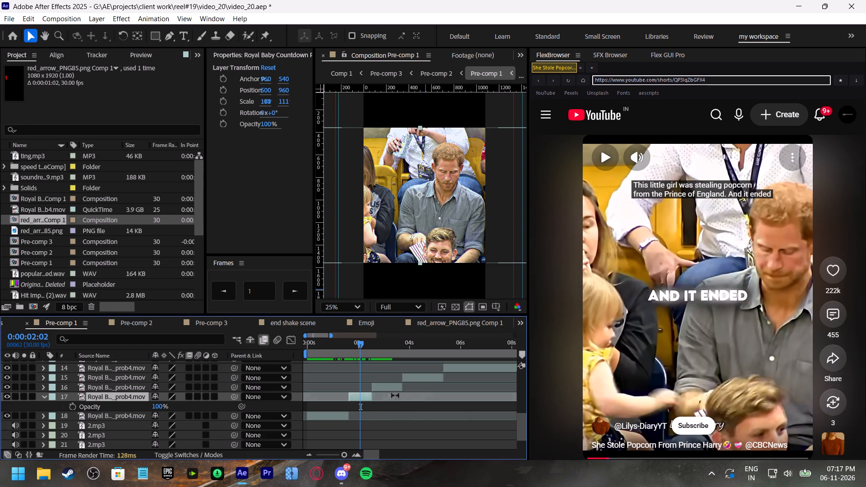
{"action": "left_click_drag", "start_coordinate": [395, 395], "coordinate": [356, 396]}
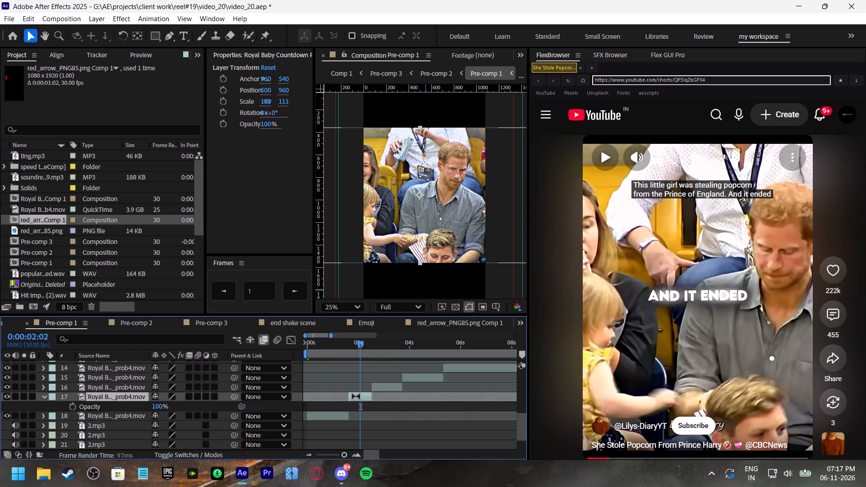
{"action": "left_click_drag", "start_coordinate": [356, 396], "coordinate": [415, 390]}
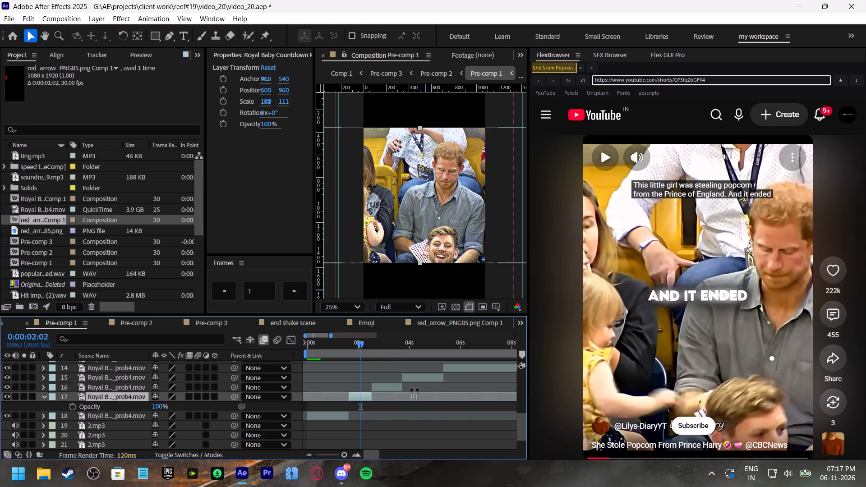
{"action": "left_click_drag", "start_coordinate": [415, 390], "coordinate": [455, 389]}
Review the first two shots of Pre-comp 1 against the opening of the reference short, up to "UP BEING".
{"action": "left_click", "coordinate": [336, 347]}
{"action": "key", "text": "space"}
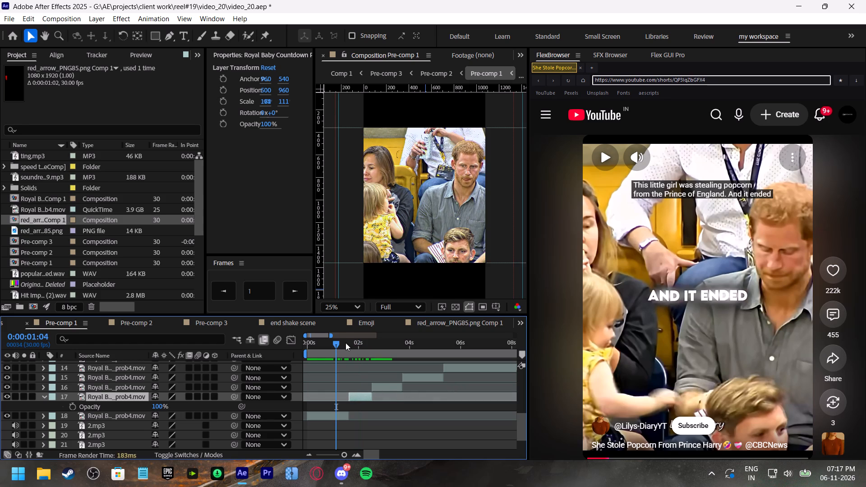
{"action": "left_click_drag", "start_coordinate": [348, 345], "coordinate": [353, 347]}
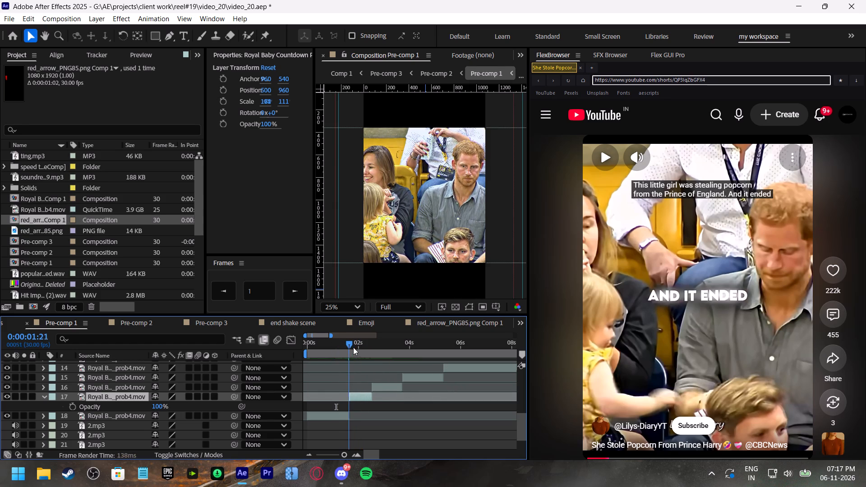
{"action": "left_click_drag", "start_coordinate": [353, 347], "coordinate": [354, 348]}
{"action": "left_click", "coordinate": [364, 398]}
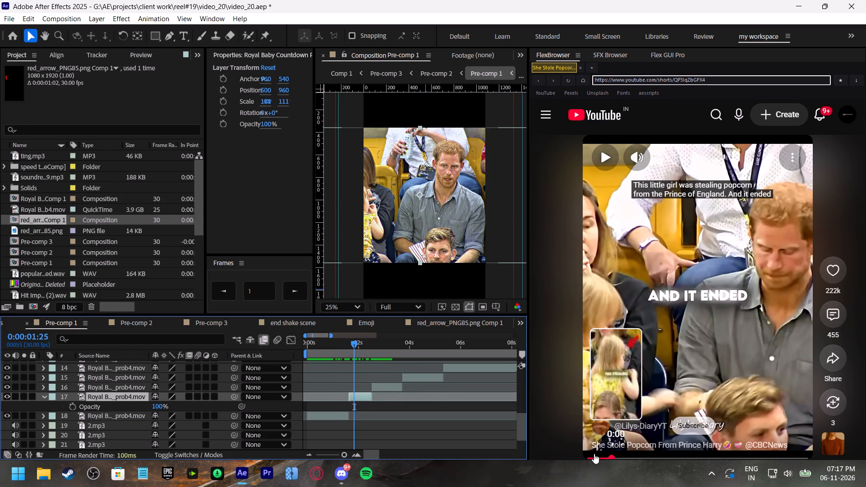
{"action": "left_click", "coordinate": [594, 454]}
{"action": "left_click", "coordinate": [674, 348]}
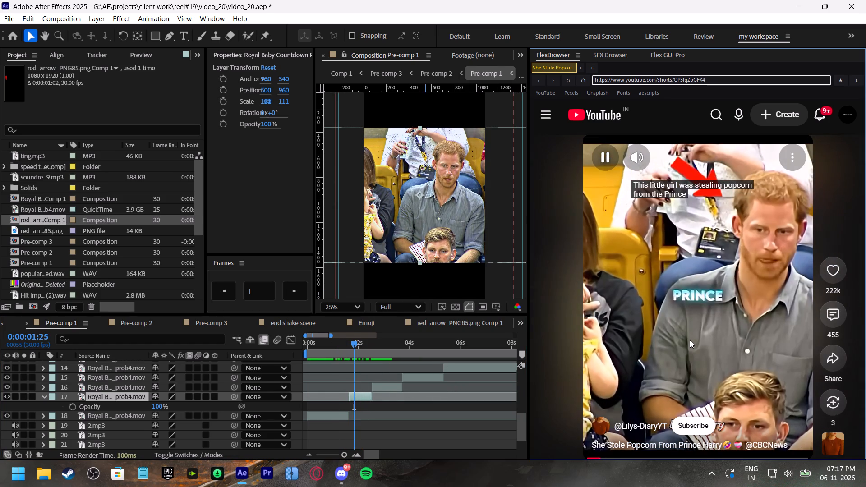
{"action": "left_click", "coordinate": [690, 340]}
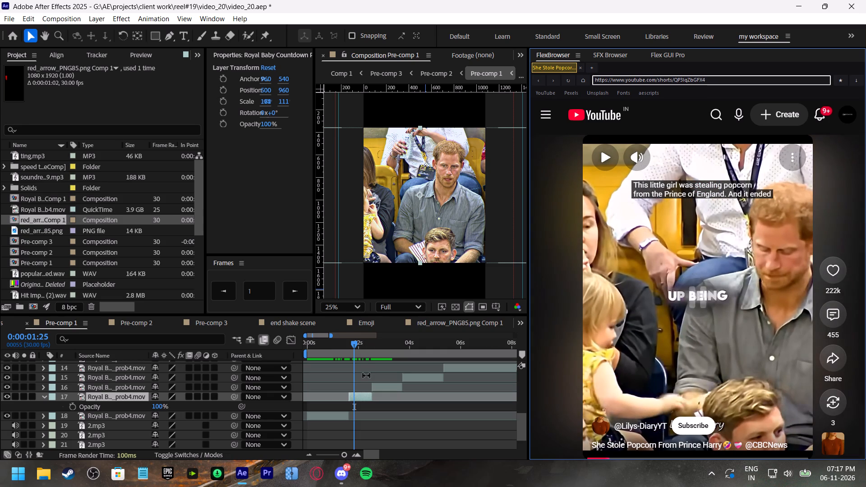
{"action": "left_click_drag", "start_coordinate": [350, 345], "coordinate": [282, 354]}
{"action": "key", "text": "space"}
{"action": "left_click_drag", "start_coordinate": [319, 344], "coordinate": [290, 355]}
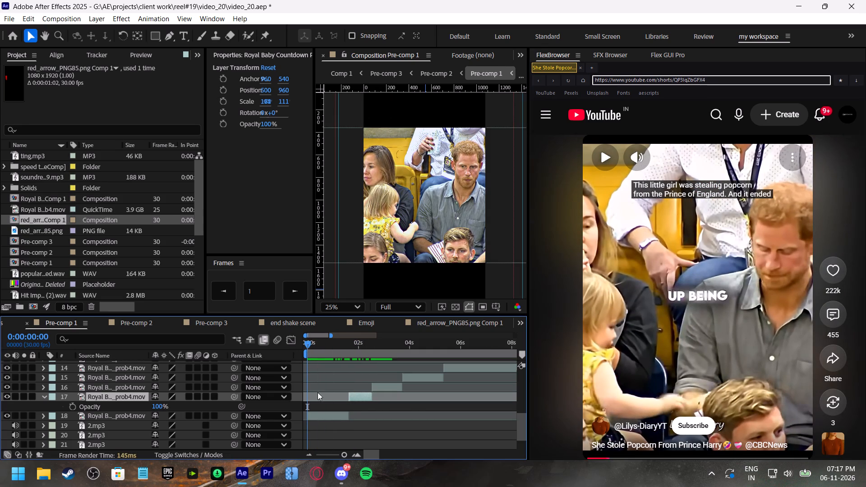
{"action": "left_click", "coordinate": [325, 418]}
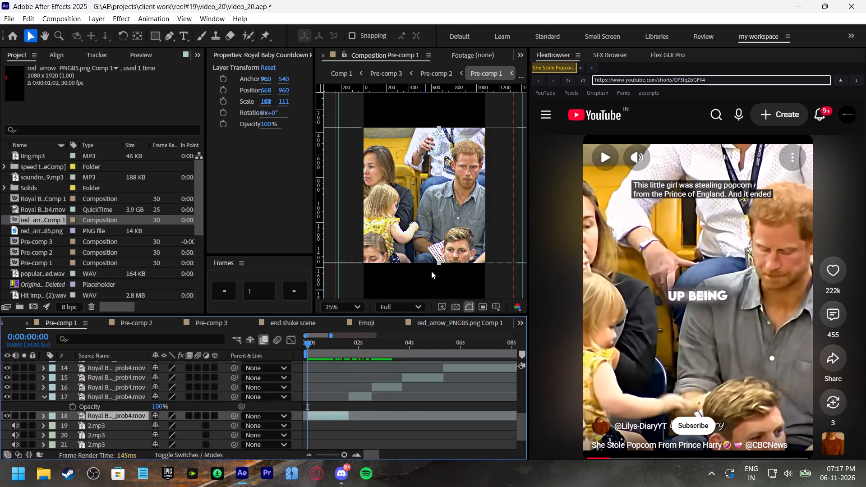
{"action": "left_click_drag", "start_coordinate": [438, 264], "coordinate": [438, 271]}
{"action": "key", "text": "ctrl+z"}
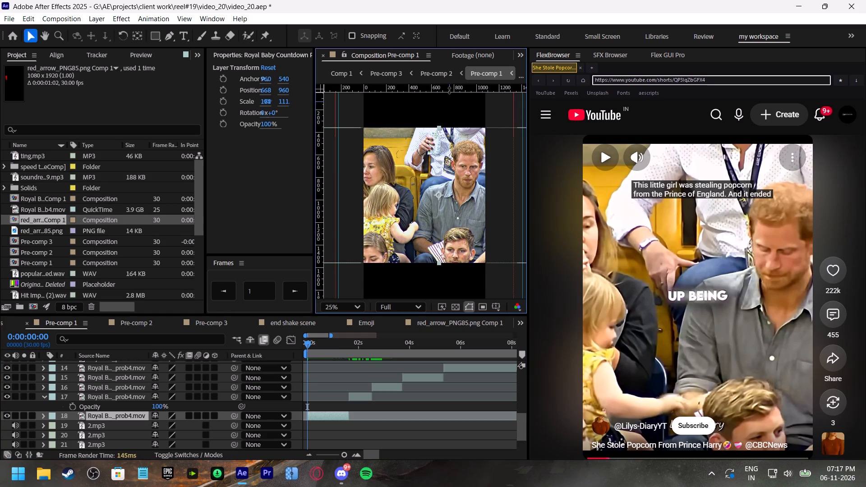
Place two horizontal guides in Pre-comp 1 along the top and bottom edges of the visible footage band.
{"action": "left_click_drag", "start_coordinate": [449, 90], "coordinate": [471, 128]}
{"action": "left_click_drag", "start_coordinate": [437, 92], "coordinate": [429, 294]}
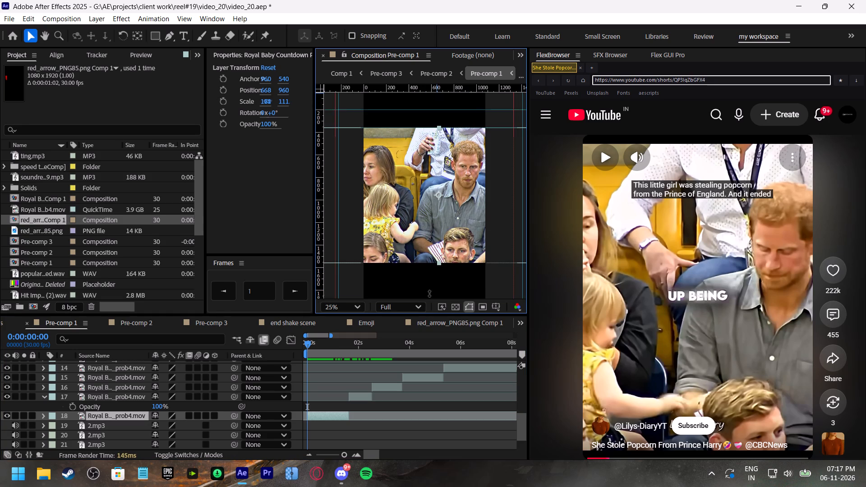
{"action": "left_click_drag", "start_coordinate": [429, 294], "coordinate": [387, 263]}
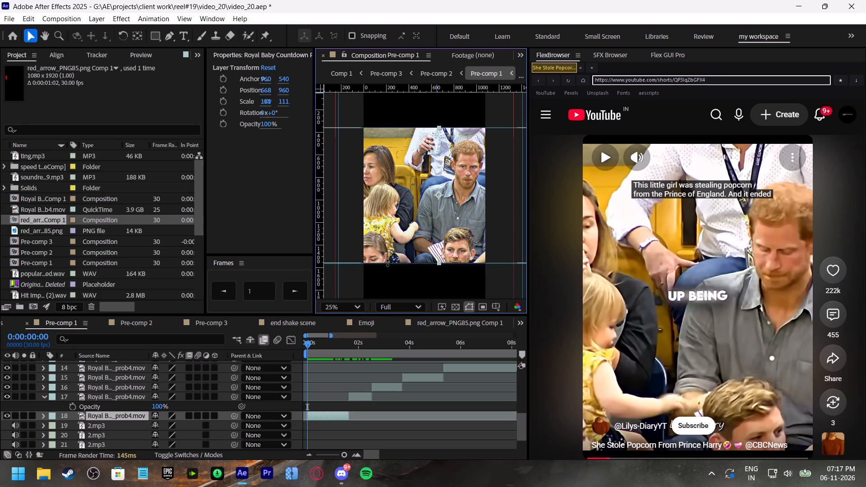
{"action": "left_click_drag", "start_coordinate": [387, 263], "coordinate": [387, 262]}
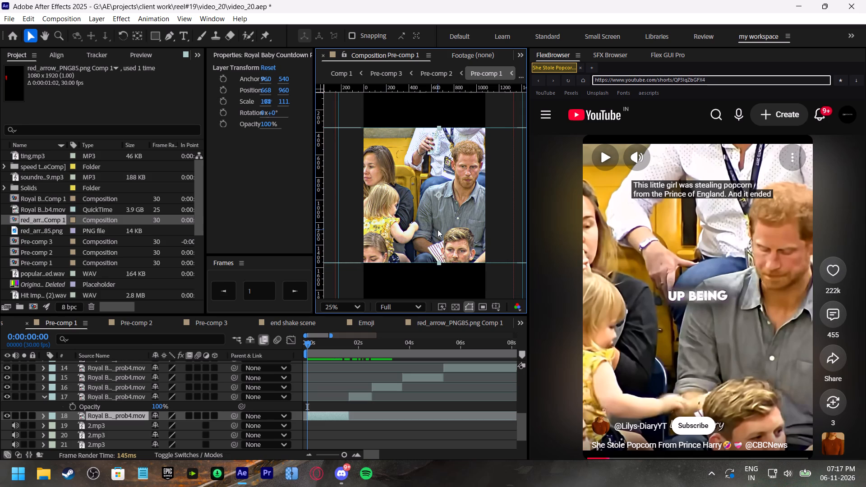
Enlarge layer 18's footage to 144% scale and reposition it so the little girl sits near the frame's centre, with Y at 827.
{"action": "left_click", "coordinate": [326, 418]}
{"action": "key", "text": "v"}
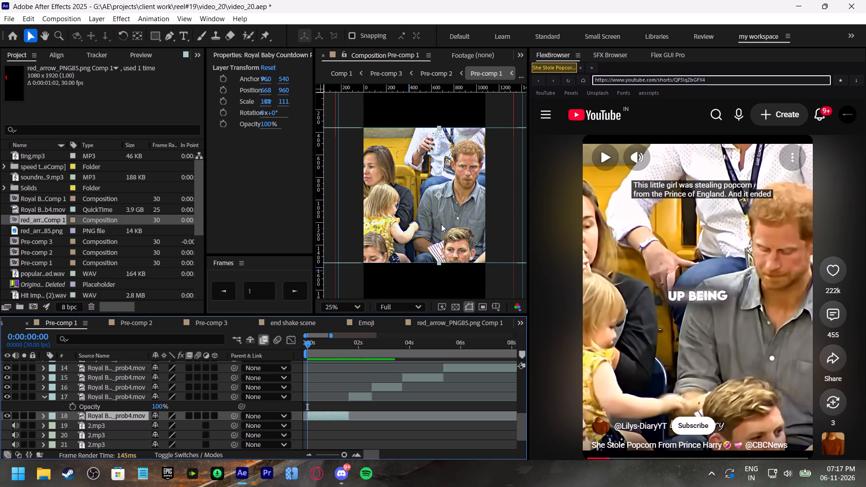
{"action": "left_click_drag", "start_coordinate": [440, 222], "coordinate": [470, 221]}
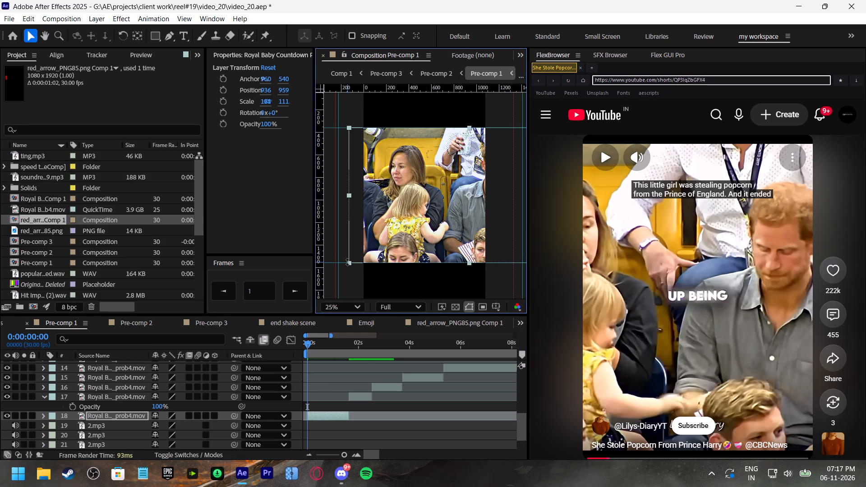
{"action": "left_click_drag", "start_coordinate": [349, 197], "coordinate": [325, 190]}
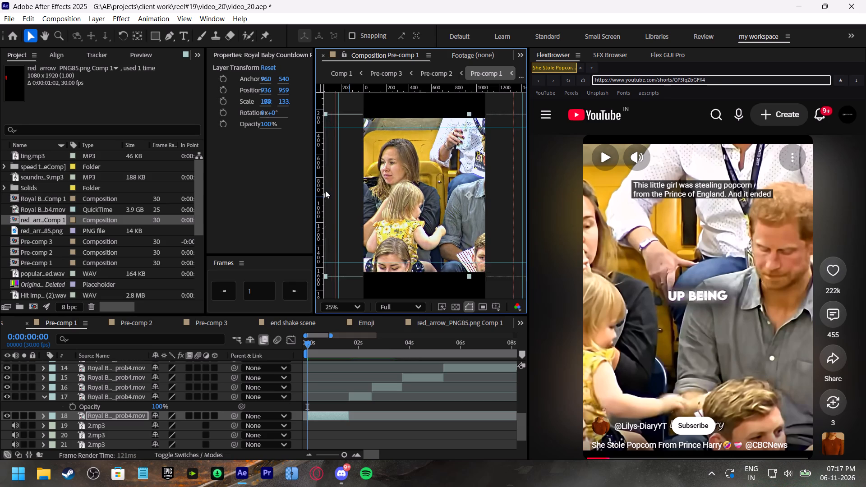
{"action": "left_click_drag", "start_coordinate": [325, 190], "coordinate": [313, 188]}
{"action": "left_click_drag", "start_coordinate": [404, 213], "coordinate": [422, 195]}
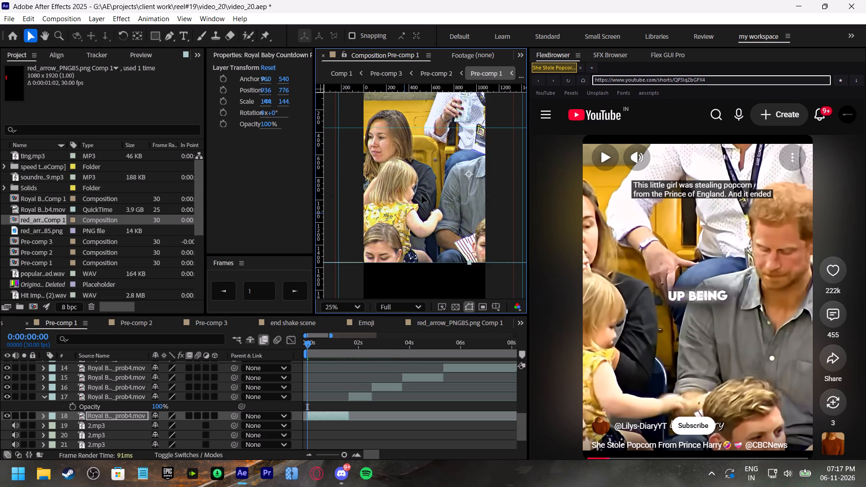
{"action": "left_click_drag", "start_coordinate": [422, 195], "coordinate": [419, 200]}
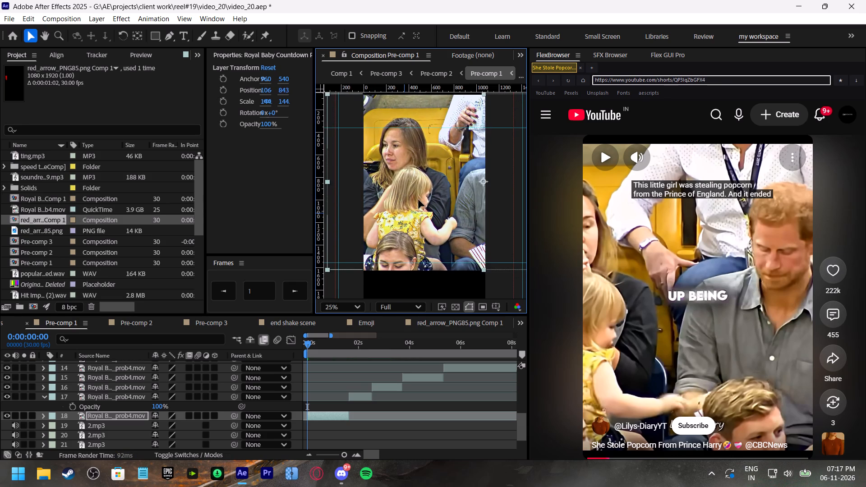
{"action": "left_click_drag", "start_coordinate": [419, 200], "coordinate": [423, 199]}
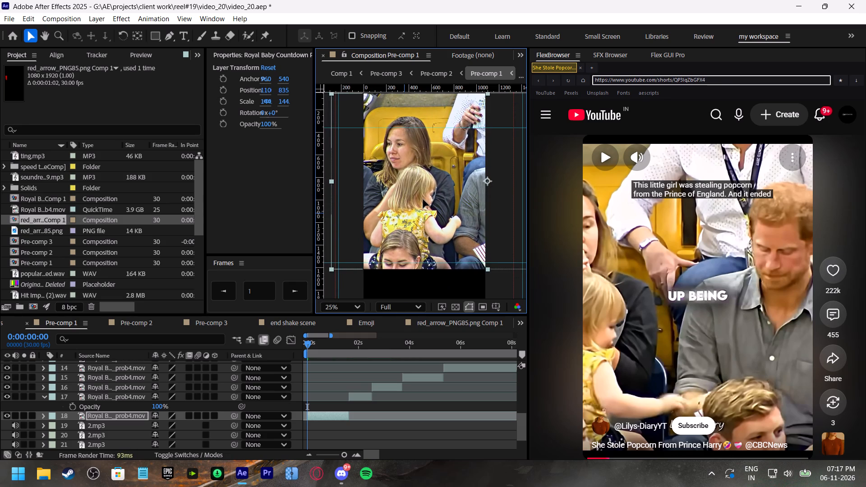
{"action": "left_click_drag", "start_coordinate": [423, 199], "coordinate": [424, 198]}
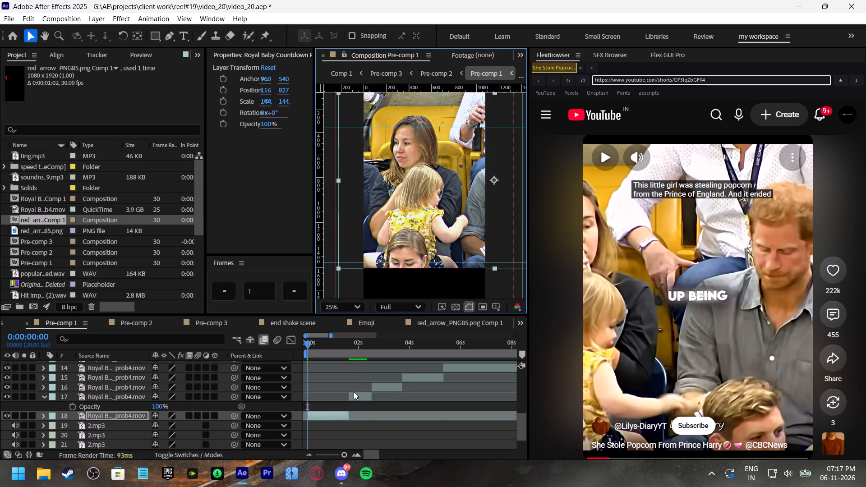
{"action": "left_click_drag", "start_coordinate": [314, 346], "coordinate": [293, 354]}
{"action": "key", "text": "space"}
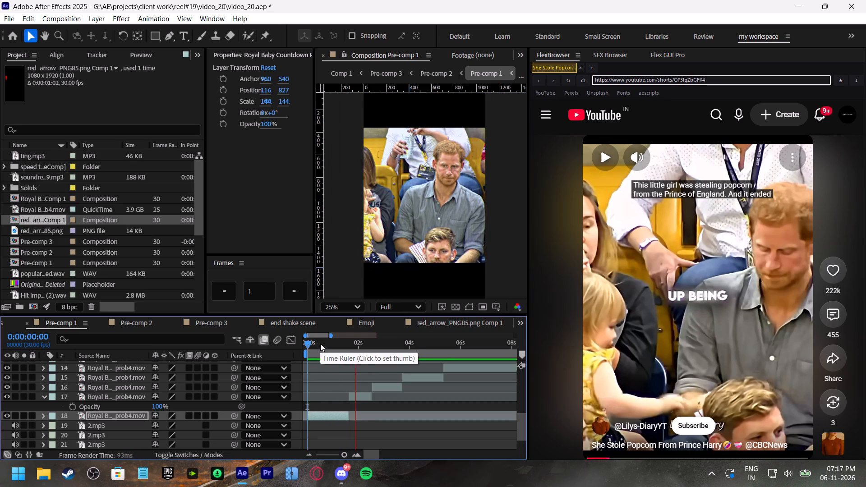
{"action": "left_click", "coordinate": [320, 344]}
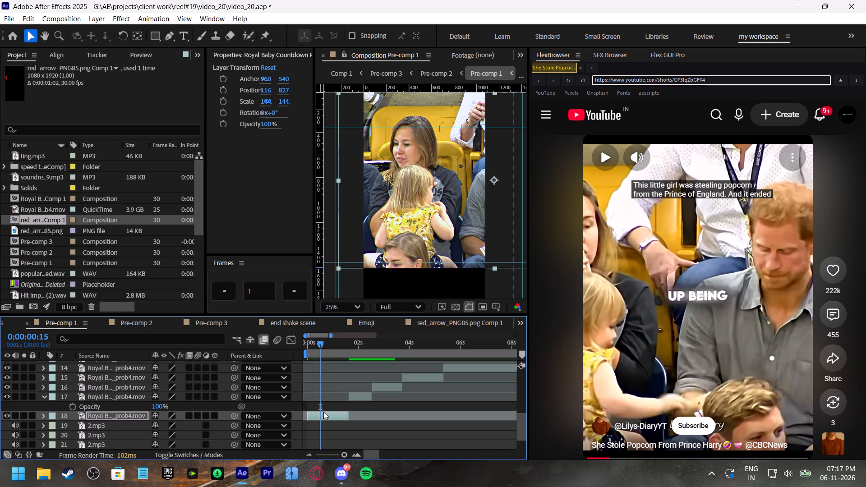
Draw a rectangular mask on layer 18 spanning the full frame width between the two horizontal guides.
{"action": "left_click", "coordinate": [158, 39]}
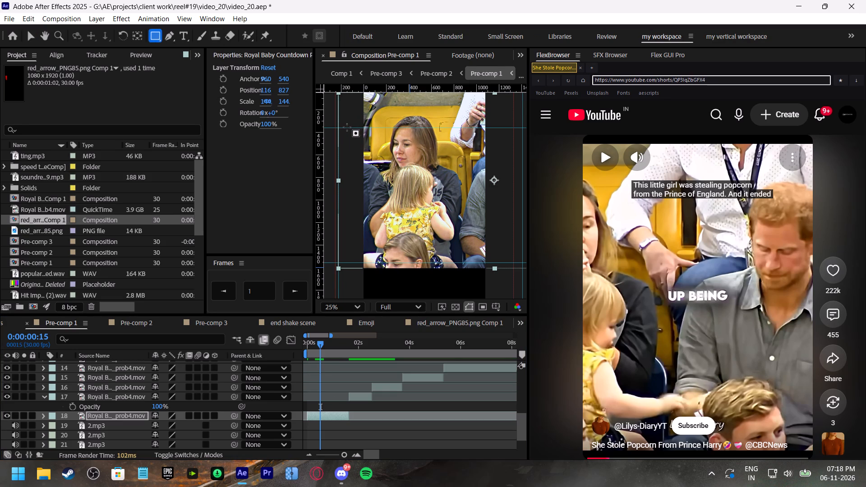
{"action": "left_click_drag", "start_coordinate": [346, 128], "coordinate": [366, 151]}
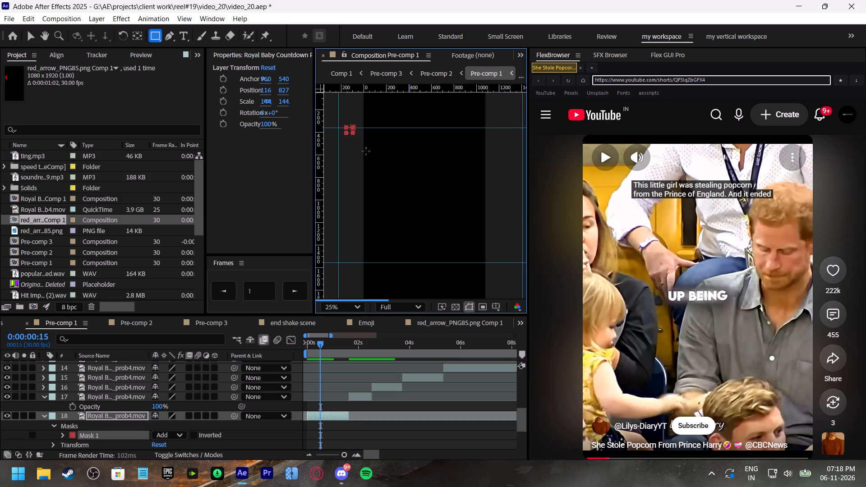
{"action": "left_click_drag", "start_coordinate": [366, 151], "coordinate": [498, 263]}
{"action": "key", "text": "v"}
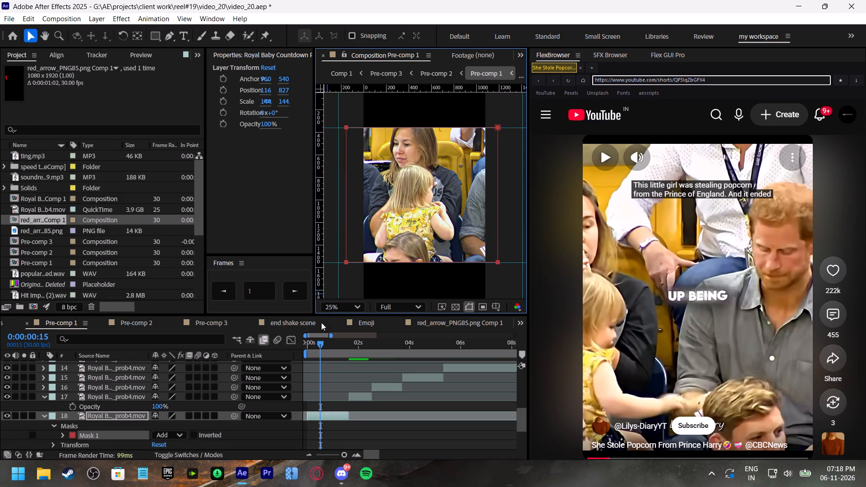
Preview Pre-comp 1 from 0:00:00:15 and compare its third shot with the reference short's "UP BEING" to "SUPER CUTE" moment.
{"action": "left_click_drag", "start_coordinate": [316, 345], "coordinate": [293, 351]}
{"action": "left_click", "coordinate": [320, 344]}
{"action": "key", "text": "space"}
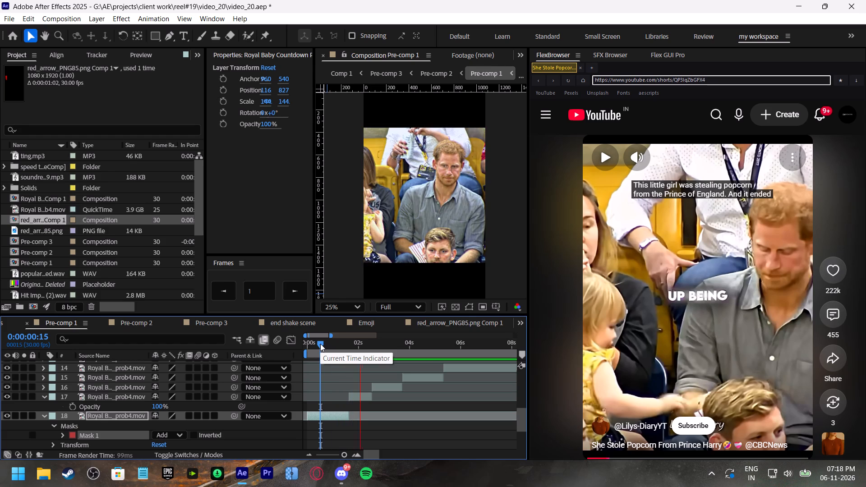
{"action": "left_click", "coordinate": [320, 344]}
{"action": "key", "text": "space"}
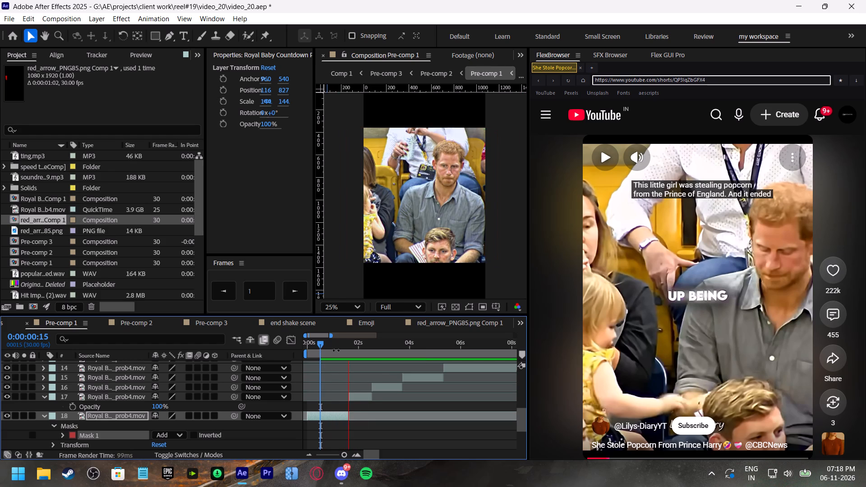
{"action": "left_click", "coordinate": [385, 347]}
{"action": "left_click", "coordinate": [627, 321]}
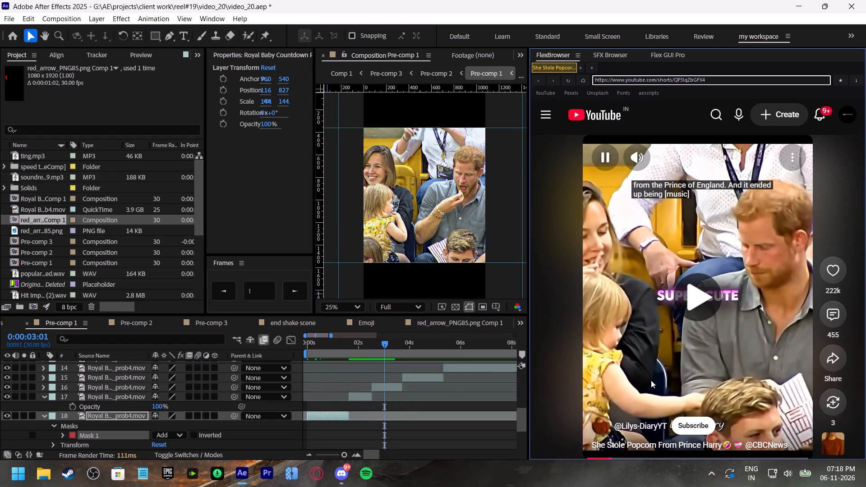
{"action": "left_click", "coordinate": [603, 458]}
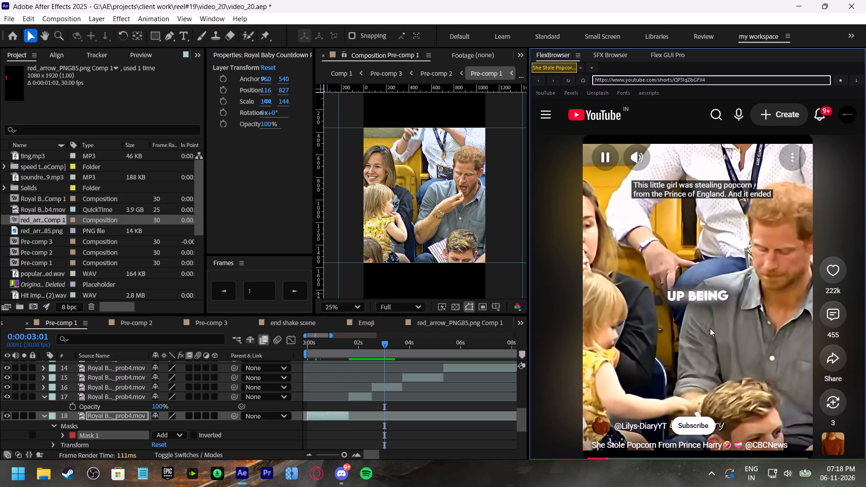
{"action": "left_click", "coordinate": [719, 315]}
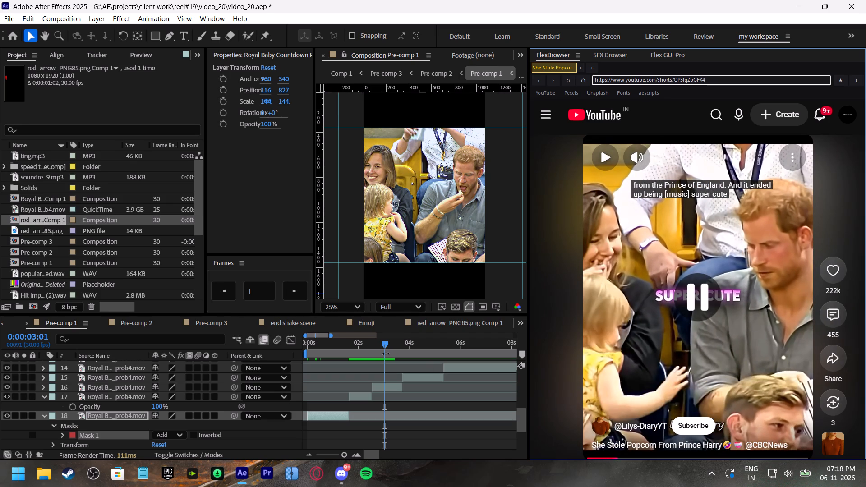
Slip layer 16's footage within its clip around 0:00:02:27 until it shows the girl reaching out while Harry looks toward her.
{"action": "left_click_drag", "start_coordinate": [373, 344], "coordinate": [382, 349]}
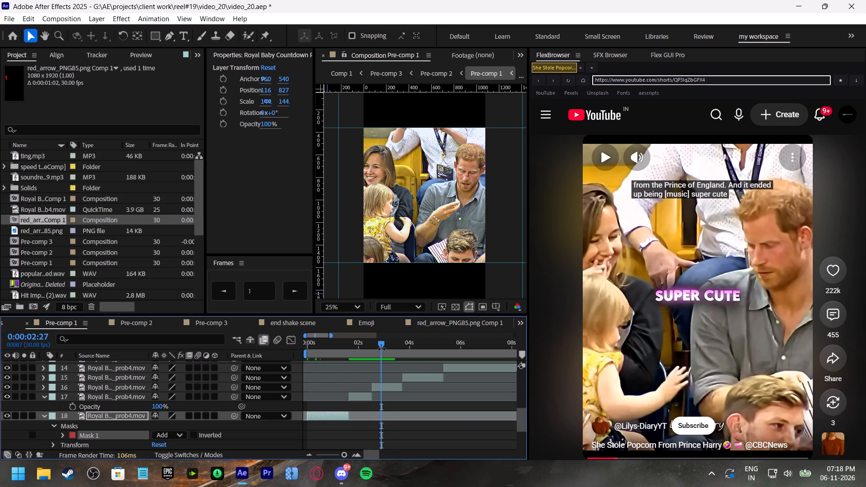
{"action": "key", "text": "y"}
{"action": "left_click", "coordinate": [395, 389]}
{"action": "left_click_drag", "start_coordinate": [438, 389], "coordinate": [414, 389]}
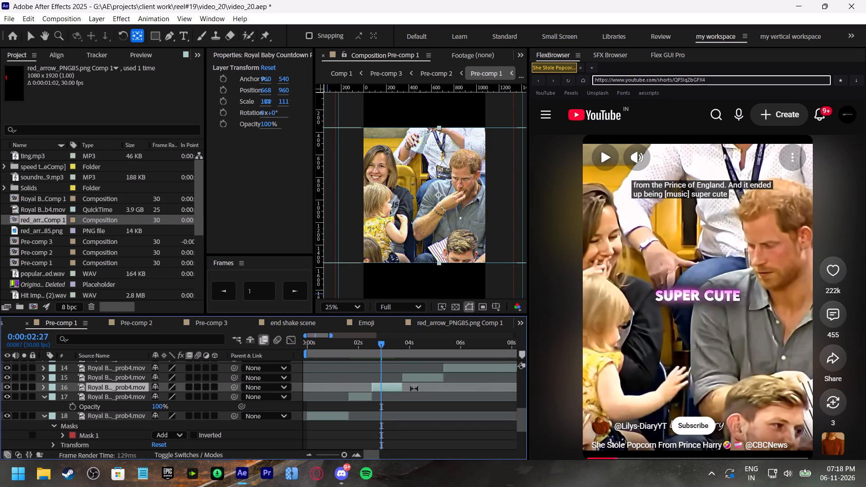
{"action": "left_click_drag", "start_coordinate": [414, 389], "coordinate": [311, 385]}
{"action": "left_click_drag", "start_coordinate": [483, 387], "coordinate": [453, 387]}
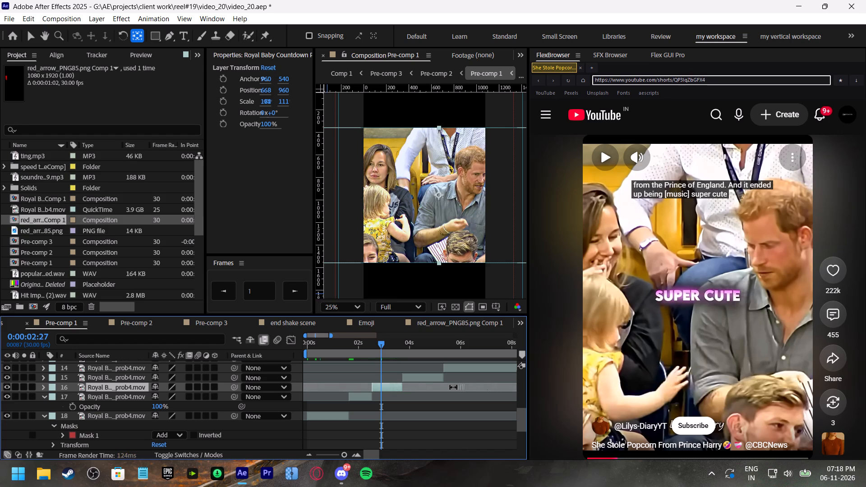
{"action": "left_click_drag", "start_coordinate": [453, 387], "coordinate": [308, 383]}
{"action": "left_click_drag", "start_coordinate": [472, 386], "coordinate": [409, 387]}
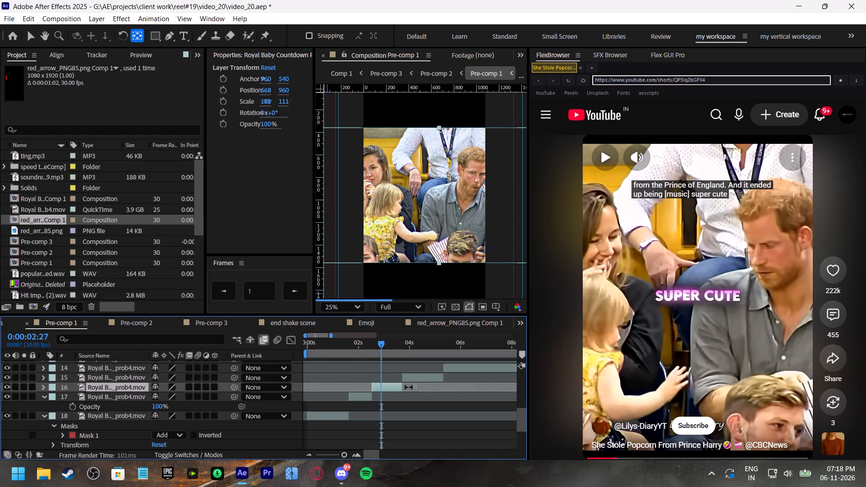
{"action": "left_click_drag", "start_coordinate": [409, 387], "coordinate": [323, 386]}
{"action": "left_click_drag", "start_coordinate": [490, 386], "coordinate": [428, 387]}
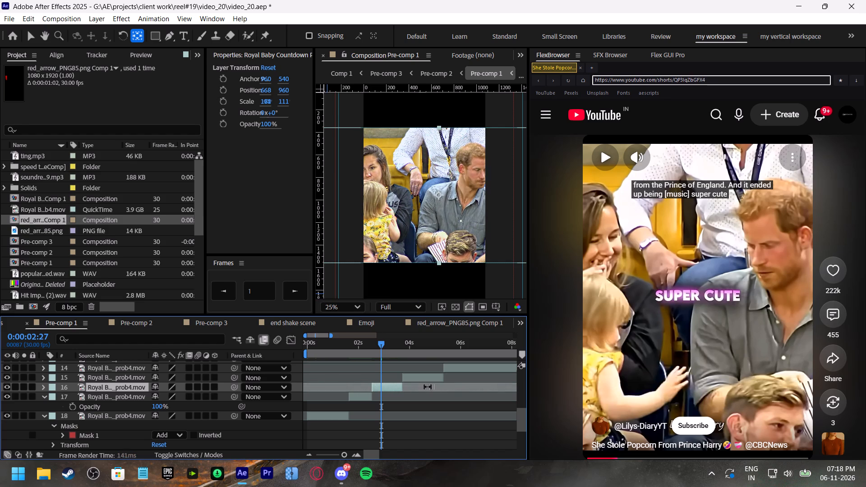
{"action": "left_click_drag", "start_coordinate": [428, 387], "coordinate": [223, 380]}
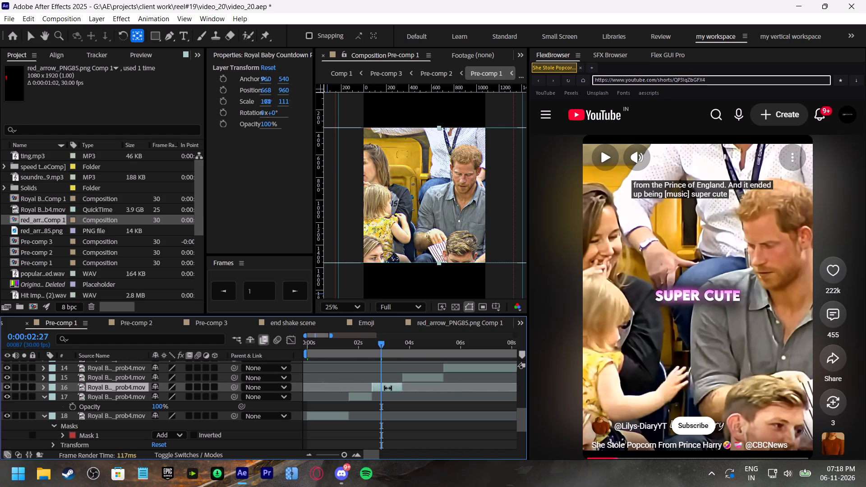
{"action": "left_click_drag", "start_coordinate": [503, 387], "coordinate": [403, 384]}
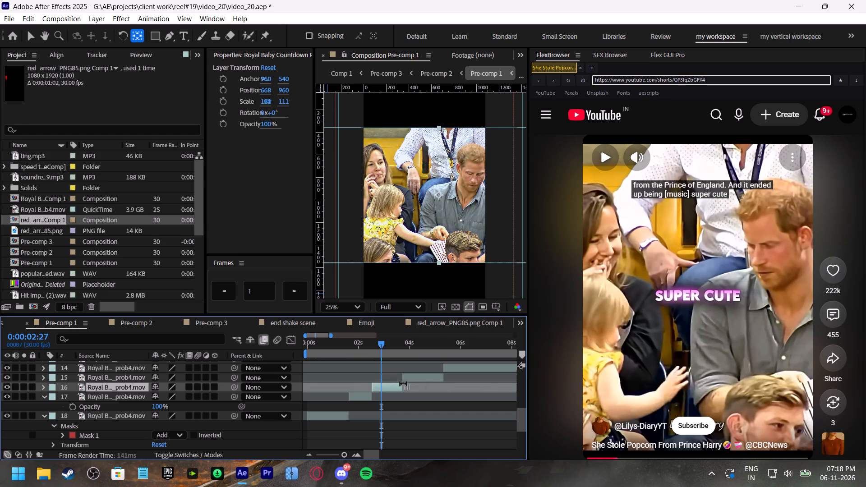
{"action": "left_click_drag", "start_coordinate": [403, 384], "coordinate": [176, 372]}
{"action": "left_click_drag", "start_coordinate": [492, 390], "coordinate": [382, 383]}
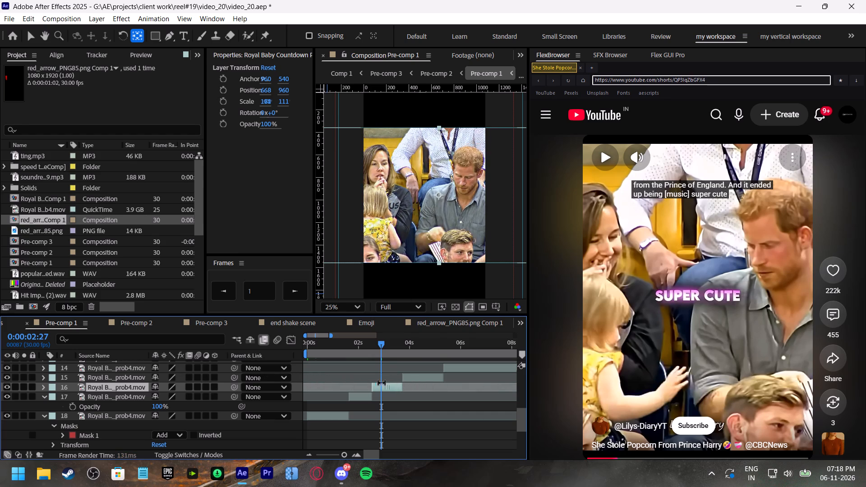
{"action": "left_click_drag", "start_coordinate": [382, 383], "coordinate": [376, 377]}
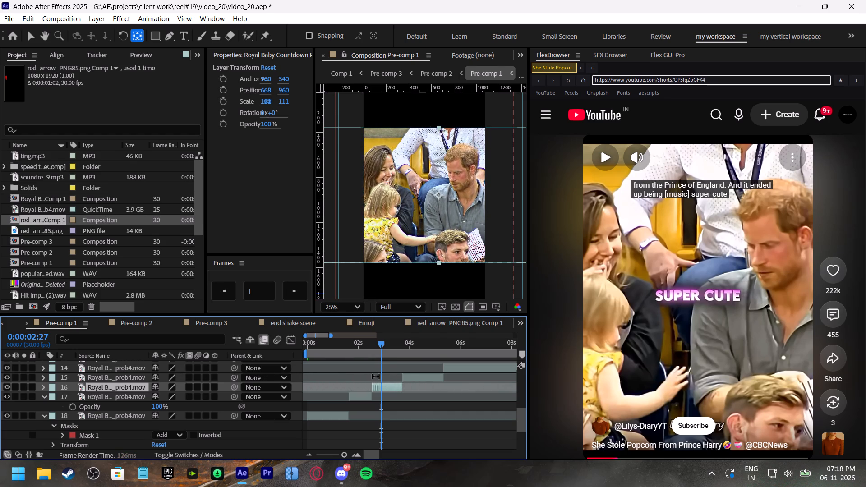
{"action": "left_click_drag", "start_coordinate": [376, 377], "coordinate": [388, 377]}
Preview Pre-comp 1 across layers 17 and 16 and compare the slipped shot with the reference short's "UP BEING" to "SUPER CUTE" moment.
{"action": "left_click", "coordinate": [366, 344]}
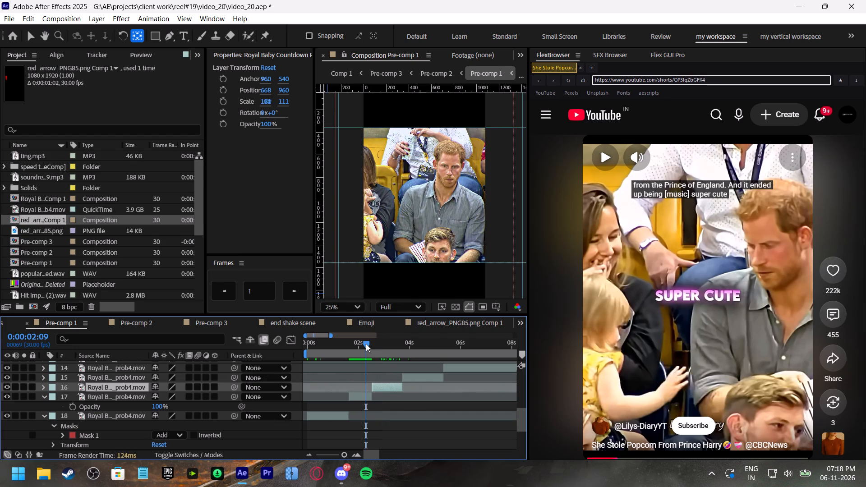
{"action": "key", "text": "space"}
{"action": "left_click", "coordinate": [366, 344]}
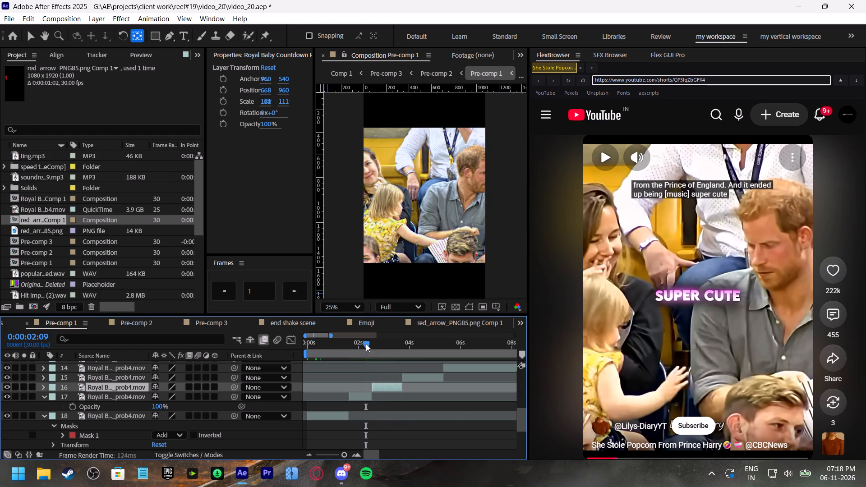
{"action": "left_click", "coordinate": [732, 324]}
{"action": "left_click", "coordinate": [610, 455]}
{"action": "left_click", "coordinate": [600, 457]}
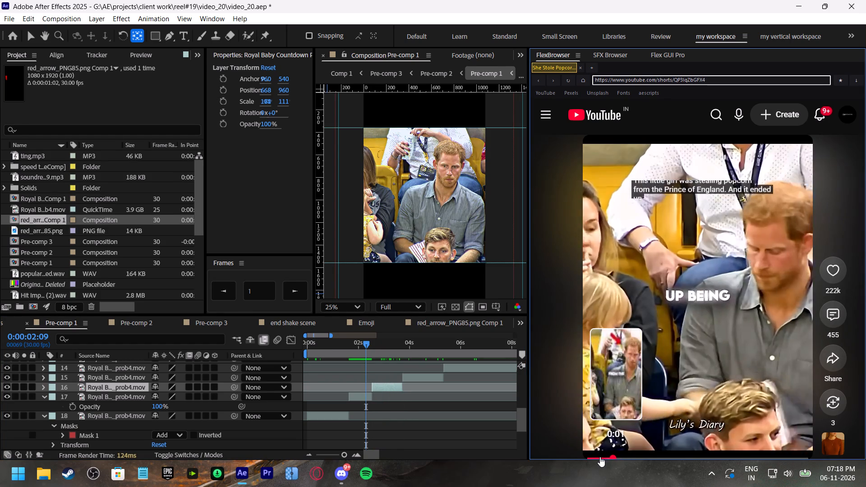
{"action": "left_click", "coordinate": [670, 349]}
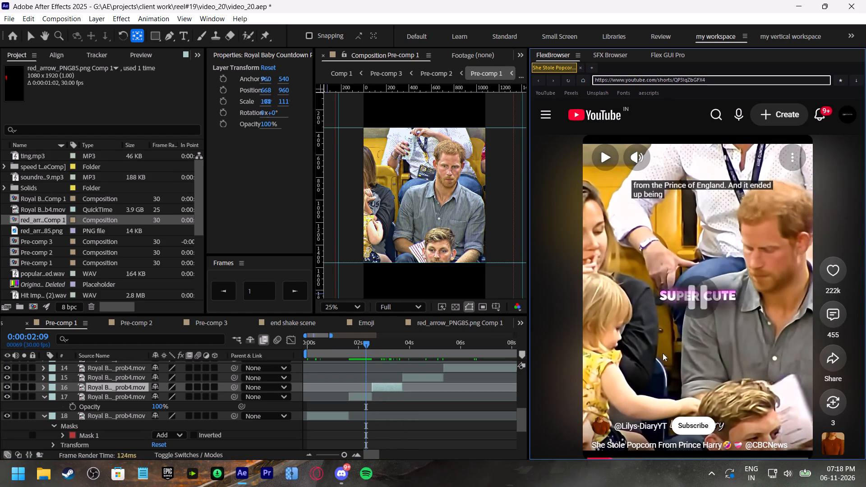
{"action": "left_click", "coordinate": [360, 341]}
{"action": "key", "text": "space"}
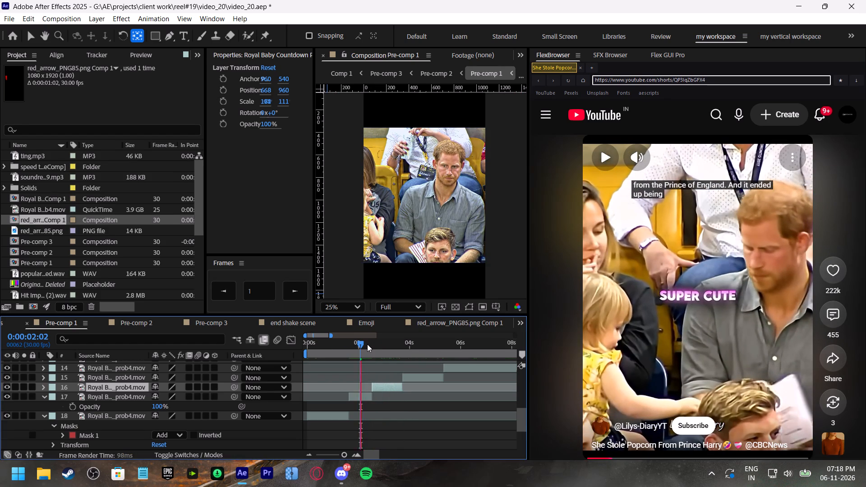
{"action": "left_click", "coordinate": [372, 344]}
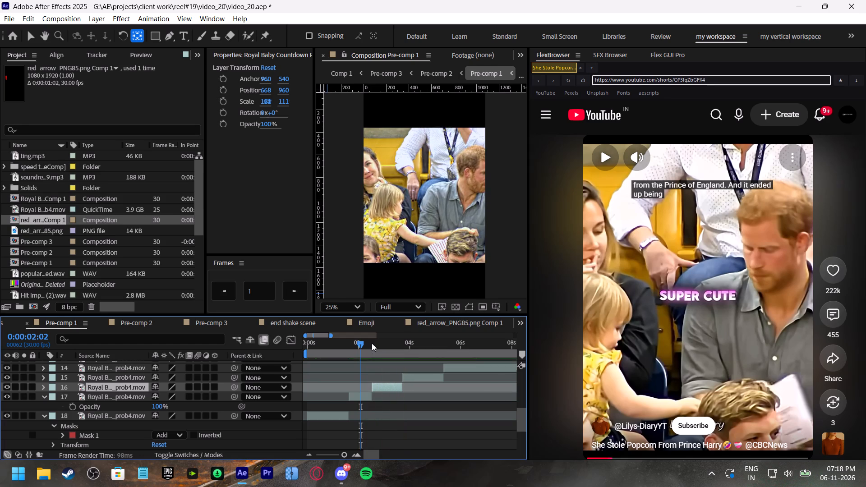
{"action": "key", "text": "space"}
{"action": "left_click_drag", "start_coordinate": [372, 343], "coordinate": [381, 345]}
{"action": "key", "text": "space"}
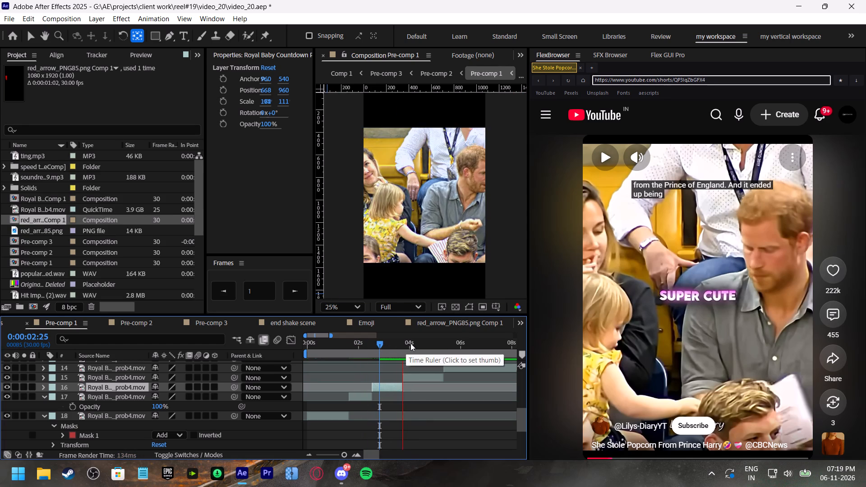
{"action": "left_click_drag", "start_coordinate": [410, 343], "coordinate": [398, 342]}
Play the reference short from "SUPER CUTE" to "BY THE" and preview Pre-comp 1 from 0:00:03:18 into layer 15.
{"action": "left_click", "coordinate": [733, 323]}
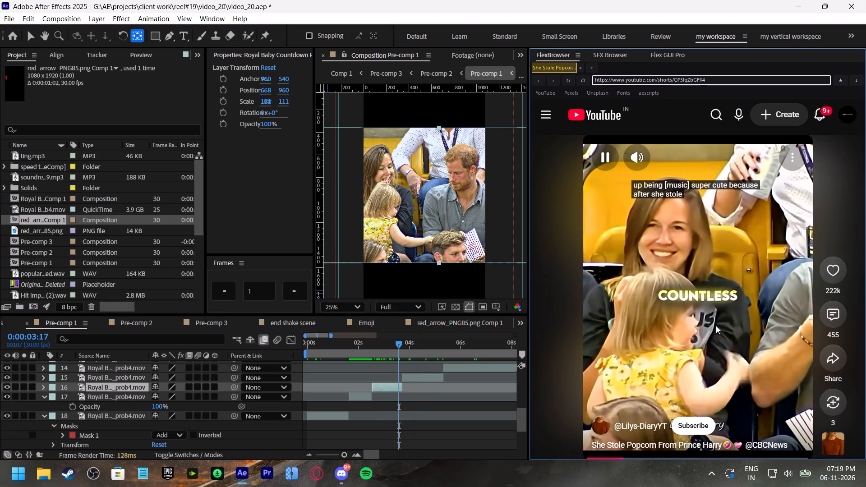
{"action": "left_click", "coordinate": [404, 347]}
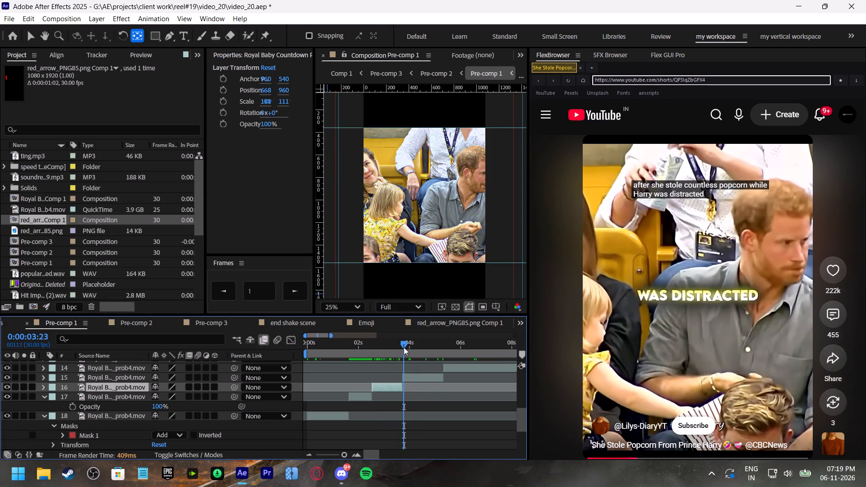
{"action": "left_click", "coordinate": [698, 303]}
{"action": "left_click", "coordinate": [399, 339]}
{"action": "scroll", "coordinate": [445, 379], "scroll_direction": "down", "scroll_amount": 2, "text": "shift"}
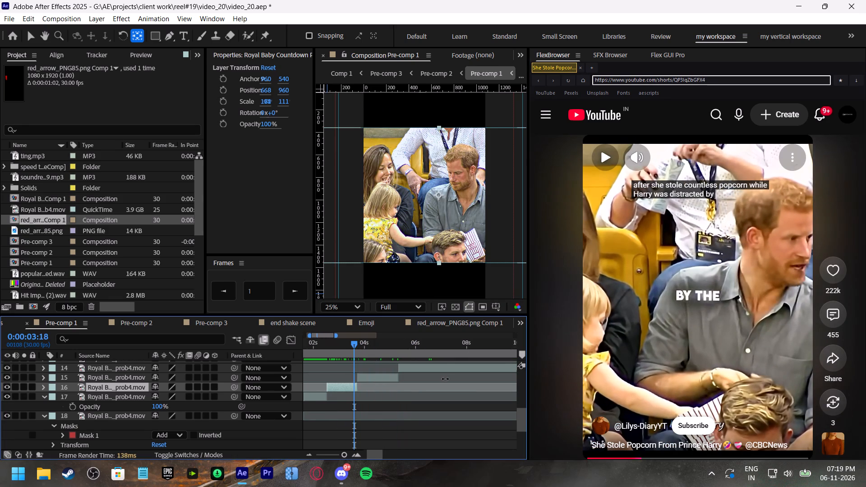
{"action": "key", "text": "space"}
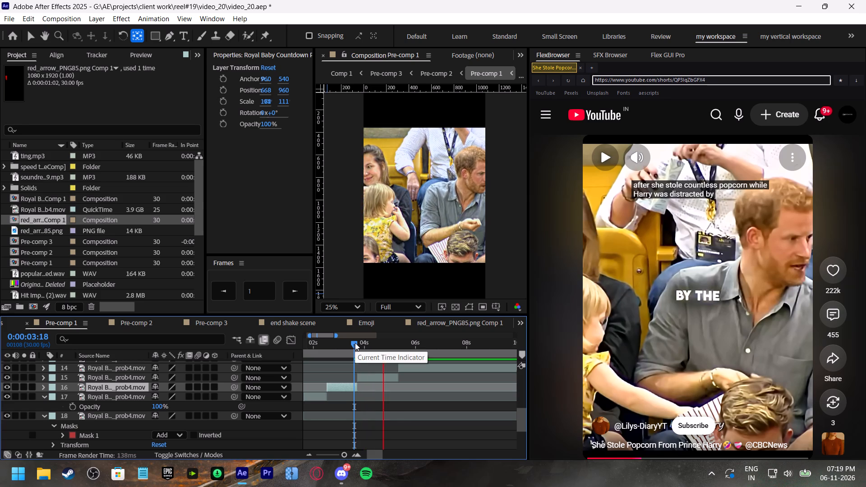
{"action": "left_click", "coordinate": [355, 343]}
{"action": "key", "text": "space"}
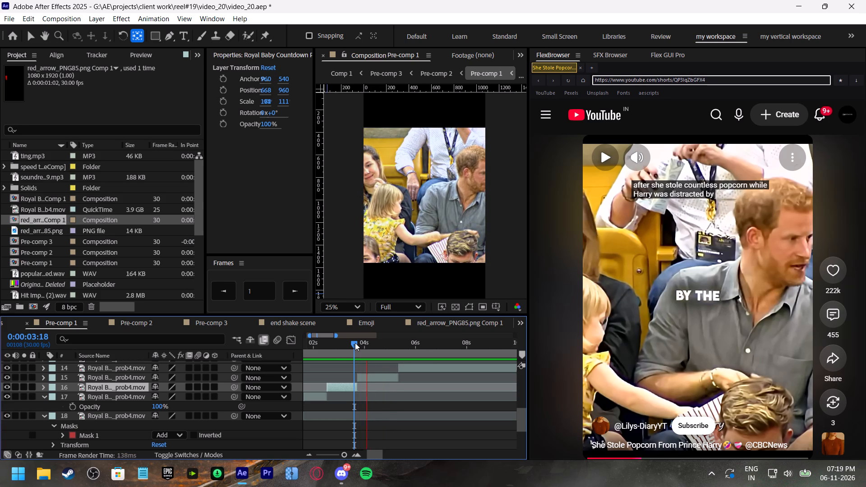
{"action": "left_click", "coordinate": [355, 343]}
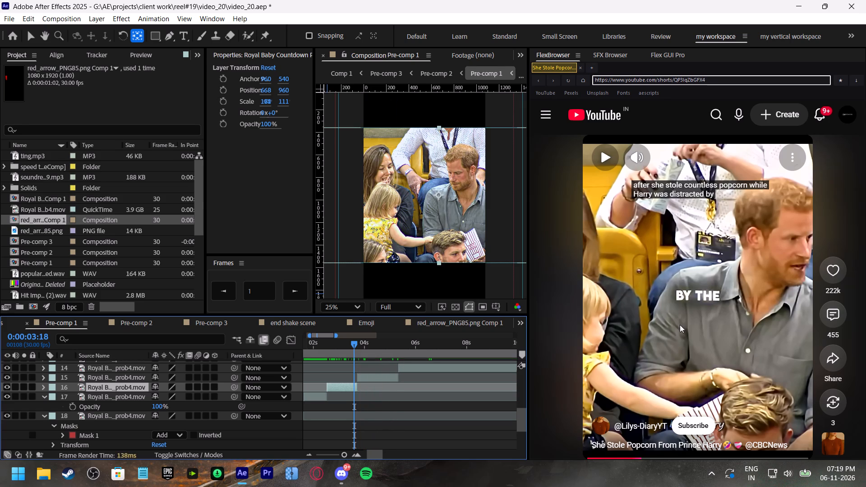
Replay the reference short's "BECAUSE AFTER" to "WHILE HARRY" shots and compare their cuts and framing with layer 15 from 0:00:03:23.
{"action": "left_click", "coordinate": [690, 323]}
{"action": "left_click", "coordinate": [676, 324]}
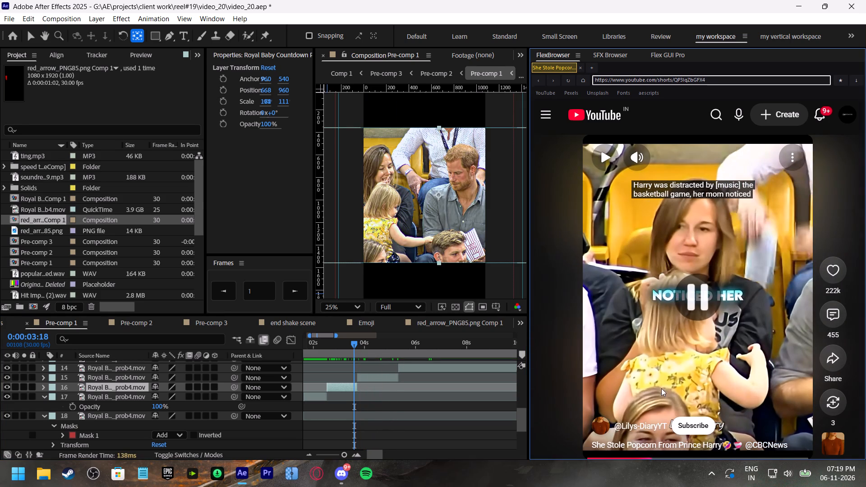
{"action": "left_click", "coordinate": [631, 459]}
{"action": "left_click", "coordinate": [607, 459]}
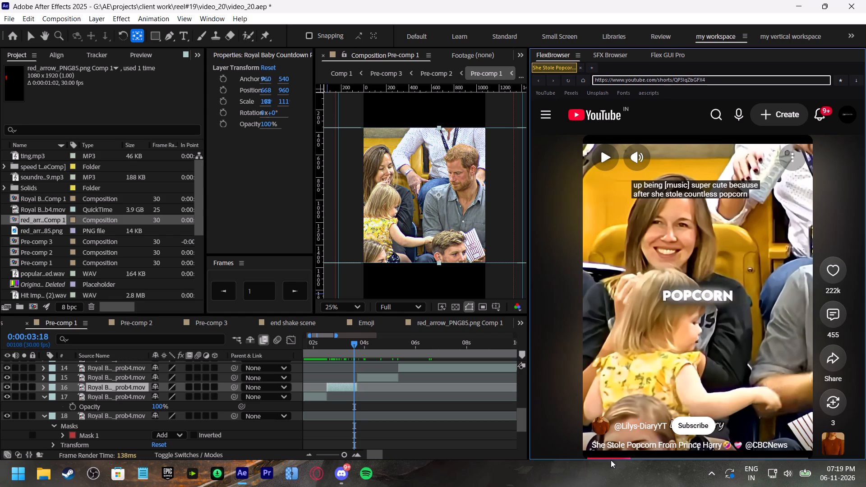
{"action": "left_click", "coordinate": [613, 460]}
{"action": "left_click", "coordinate": [613, 458]}
{"action": "left_click", "coordinate": [710, 349]}
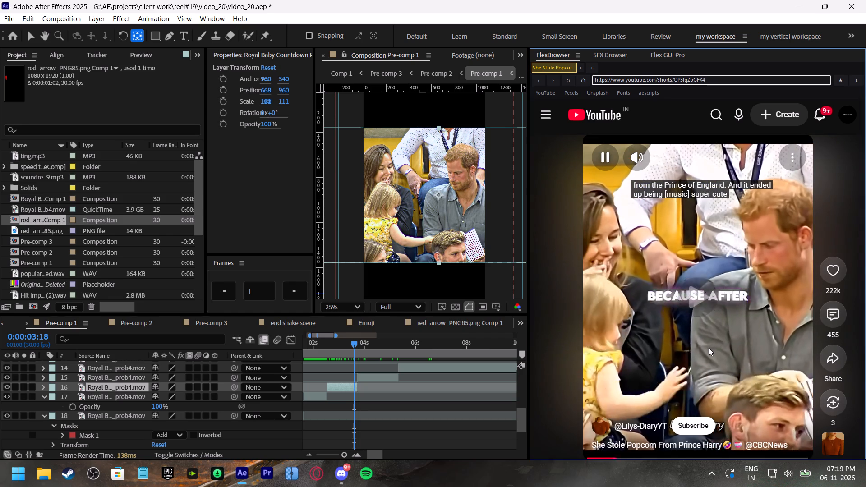
{"action": "left_click", "coordinate": [691, 337]}
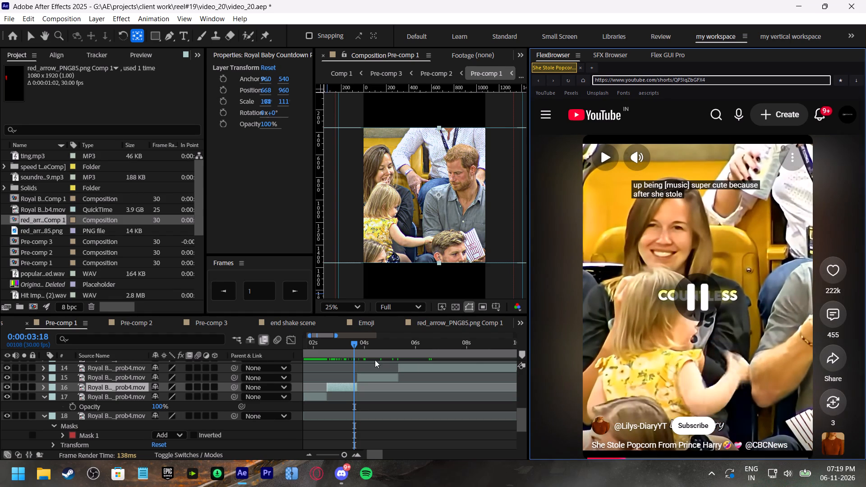
{"action": "left_click", "coordinate": [358, 341]}
{"action": "key", "text": "space"}
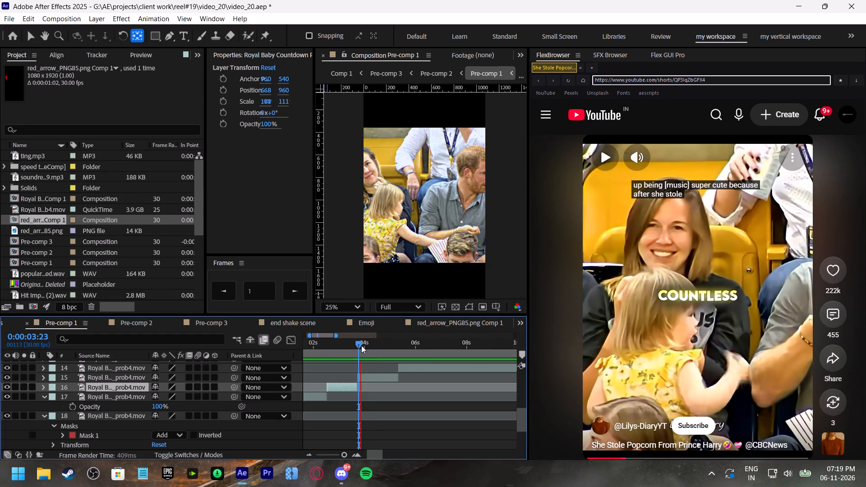
{"action": "left_click", "coordinate": [377, 344]}
{"action": "left_click", "coordinate": [650, 335]}
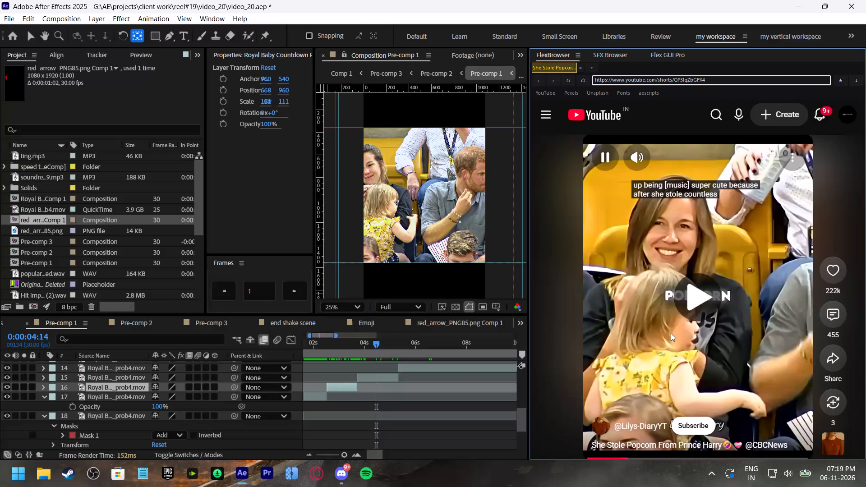
{"action": "left_click", "coordinate": [672, 331]}
{"action": "left_click", "coordinate": [359, 342]}
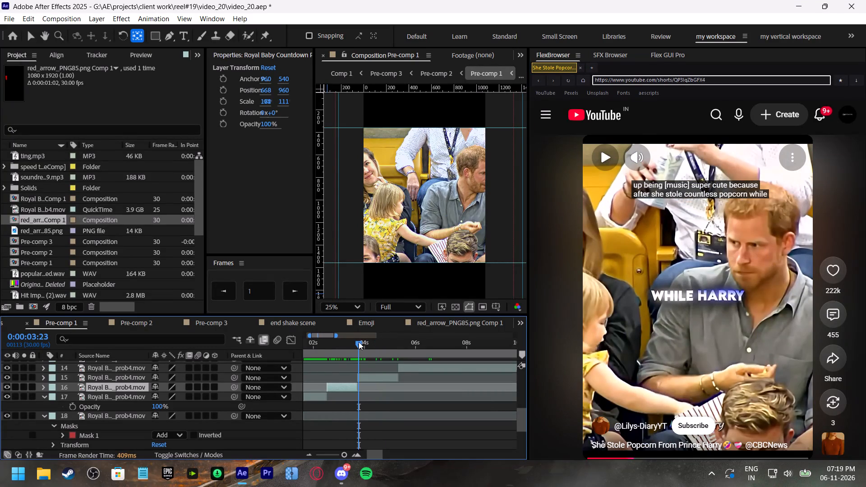
{"action": "key", "text": "space"}
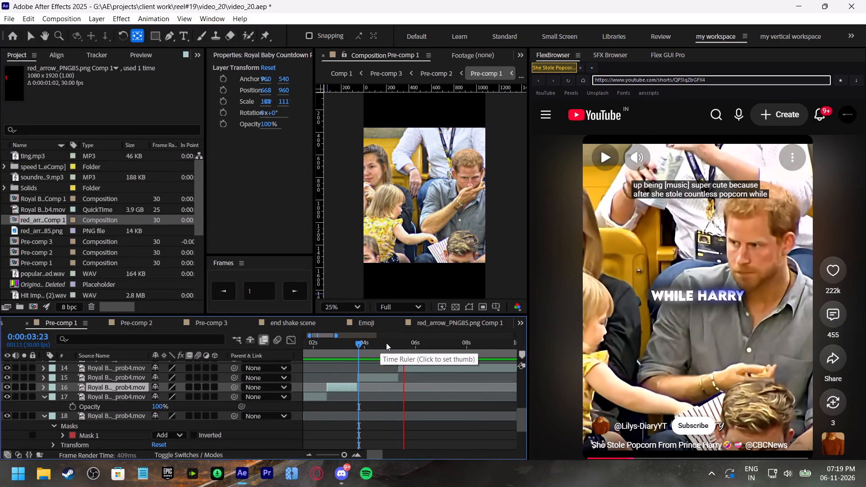
Enlarge layer 15 to about 129% at 0:00:04:06 and shift it to centre the frame on the mother and girl.
{"action": "left_click_drag", "start_coordinate": [386, 343], "coordinate": [360, 343]}
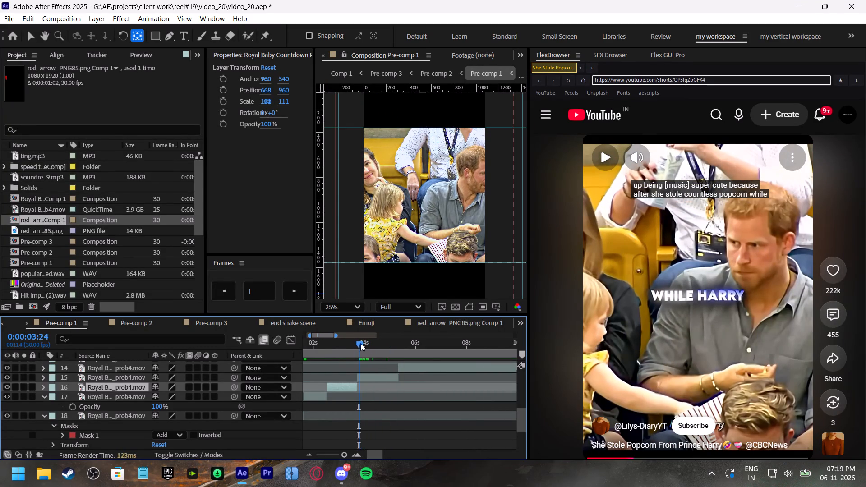
{"action": "left_click_drag", "start_coordinate": [360, 343], "coordinate": [369, 351]}
{"action": "left_click", "coordinate": [368, 380]}
{"action": "key", "text": "v"}
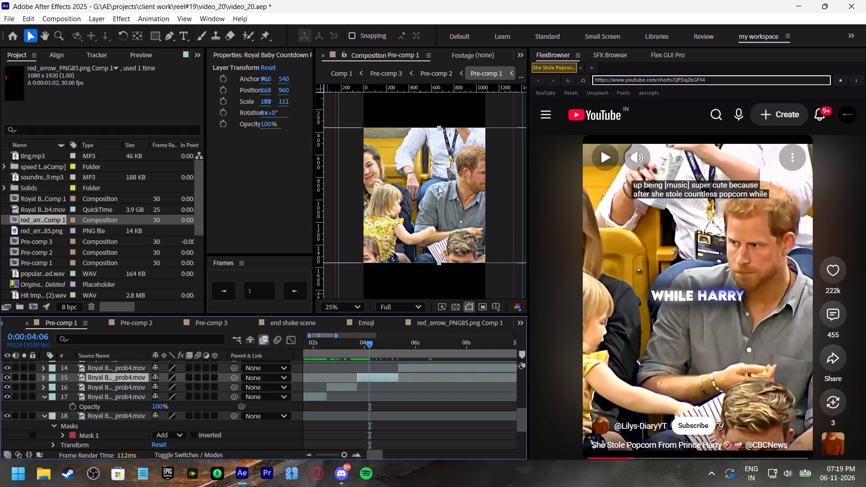
{"action": "scroll", "coordinate": [429, 206], "scroll_direction": "down", "scroll_amount": 1}
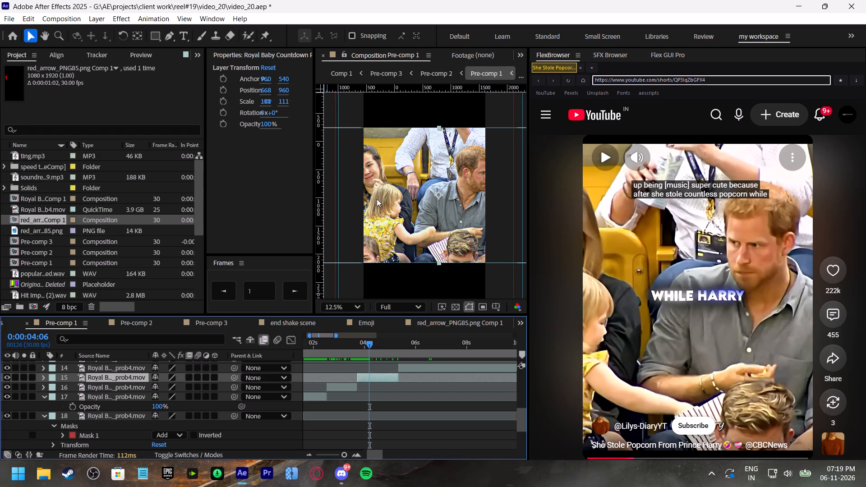
{"action": "left_click_drag", "start_coordinate": [372, 197], "coordinate": [354, 189]}
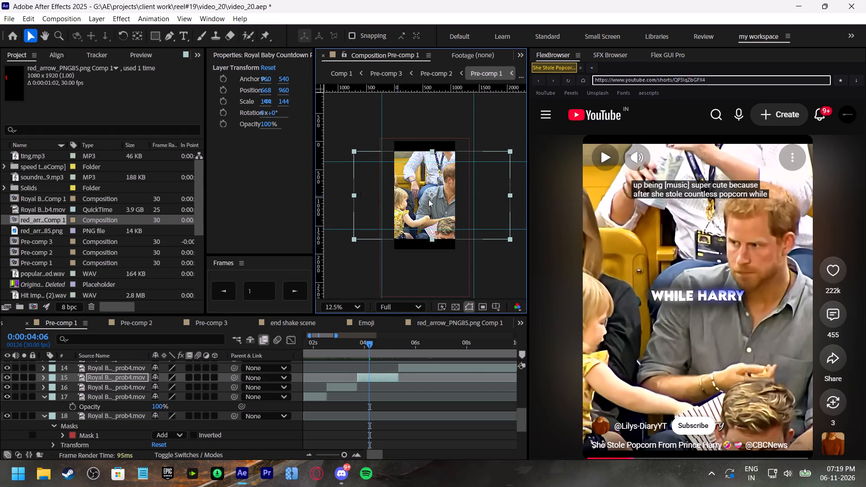
{"action": "left_click_drag", "start_coordinate": [447, 209], "coordinate": [469, 202]}
{"action": "left_click_drag", "start_coordinate": [375, 142], "coordinate": [381, 147]}
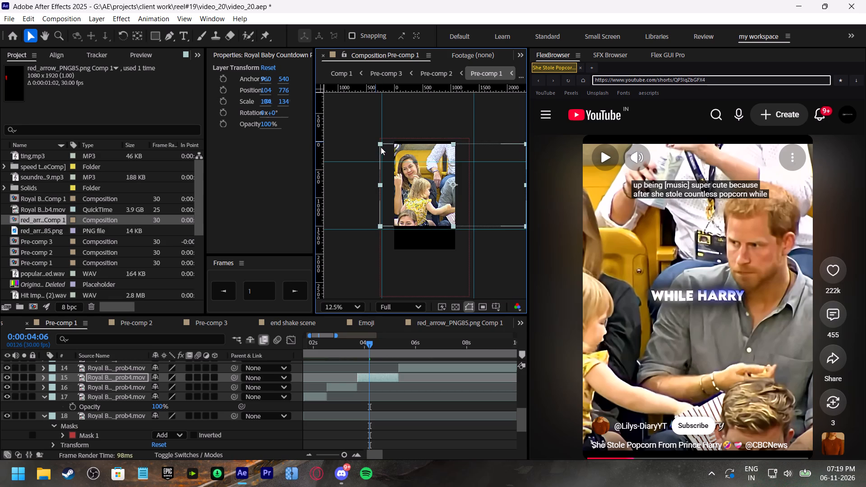
{"action": "left_click_drag", "start_coordinate": [381, 147], "coordinate": [383, 149]}
{"action": "left_click_drag", "start_coordinate": [438, 197], "coordinate": [440, 204]}
Reduce layer 15's scale to about 120%, align its bottom edge with the lower guide, and preview from 0:00:03:14.
{"action": "scroll", "coordinate": [424, 188], "scroll_direction": "up", "scroll_amount": 1}
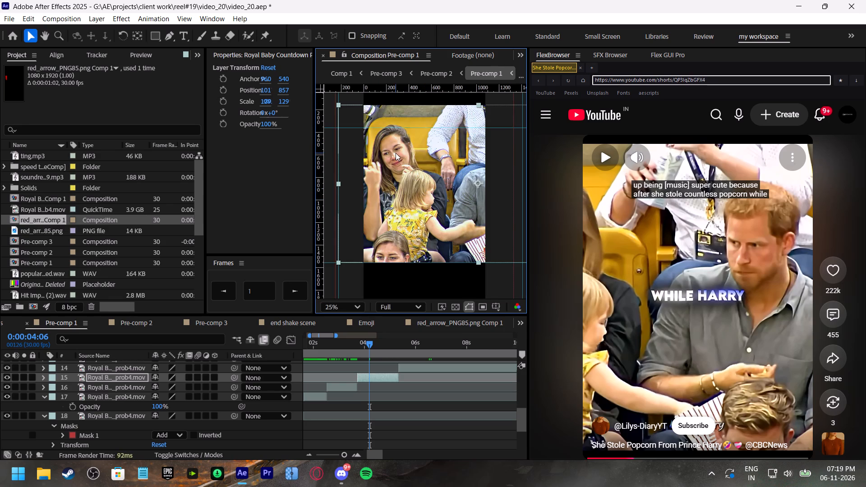
{"action": "left_click_drag", "start_coordinate": [339, 104], "coordinate": [342, 105]}
{"action": "left_click_drag", "start_coordinate": [342, 105], "coordinate": [345, 106]}
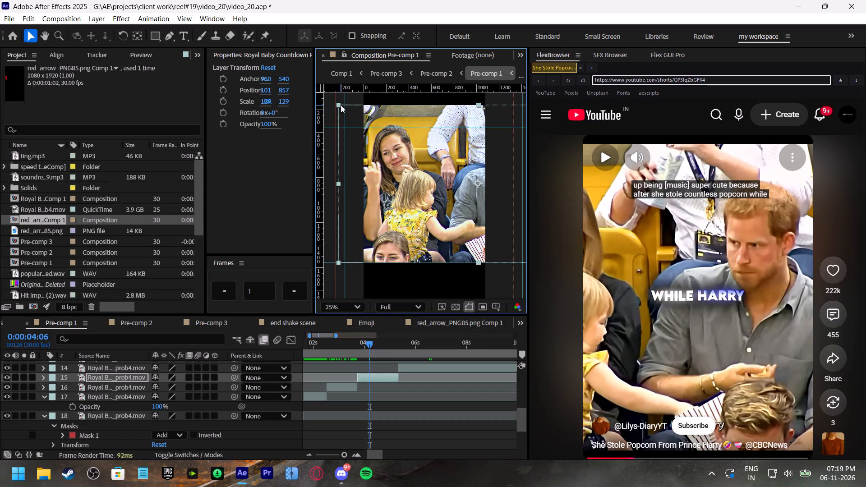
{"action": "left_click_drag", "start_coordinate": [341, 105], "coordinate": [348, 112]}
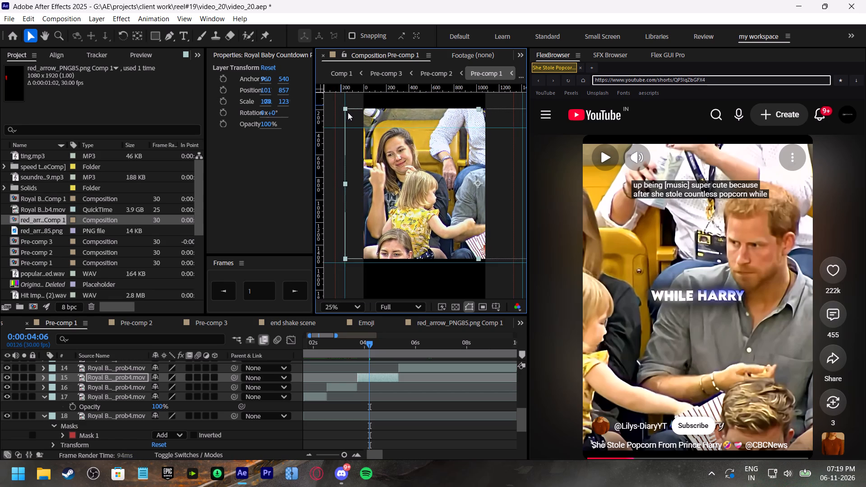
{"action": "left_click_drag", "start_coordinate": [348, 112], "coordinate": [350, 115]}
{"action": "left_click_drag", "start_coordinate": [402, 174], "coordinate": [402, 177]}
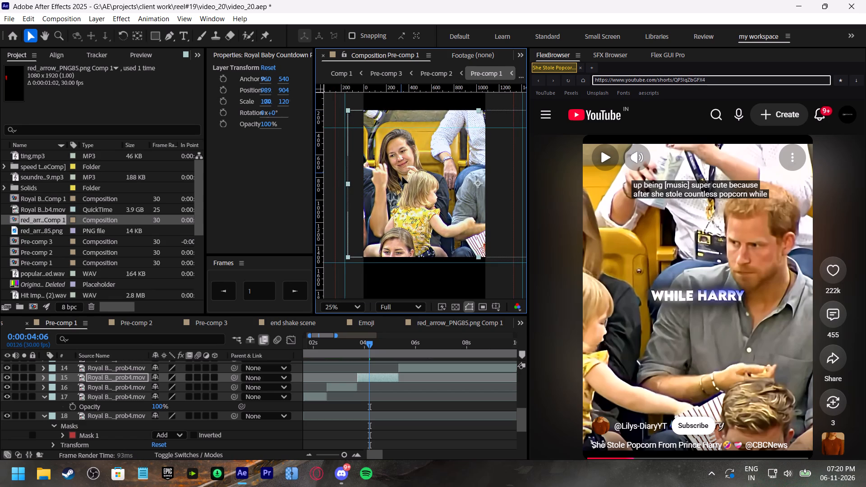
{"action": "left_click_drag", "start_coordinate": [402, 177], "coordinate": [409, 179]}
{"action": "left_click", "coordinate": [351, 346]}
{"action": "key", "text": "space"}
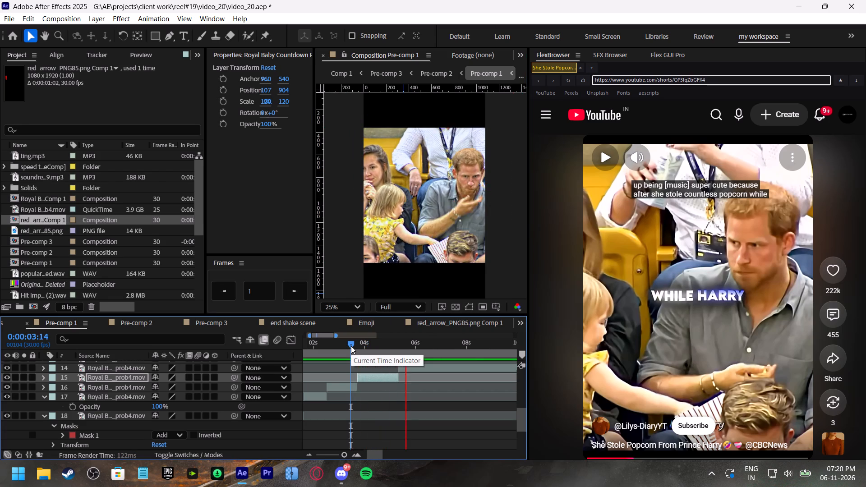
Draw a rectangular mask on layer 15 that crops its footage above the upper horizontal guide.
{"action": "left_click_drag", "start_coordinate": [351, 346], "coordinate": [370, 360]}
{"action": "left_click", "coordinate": [378, 381]}
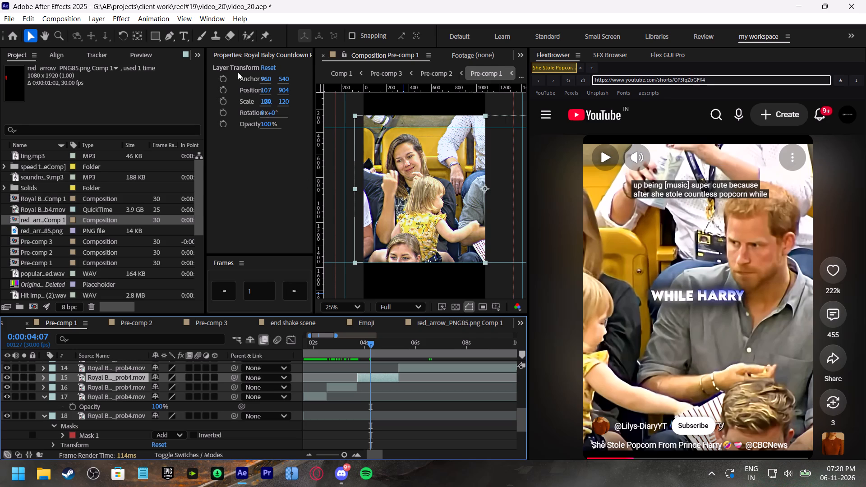
{"action": "left_click", "coordinate": [157, 33]}
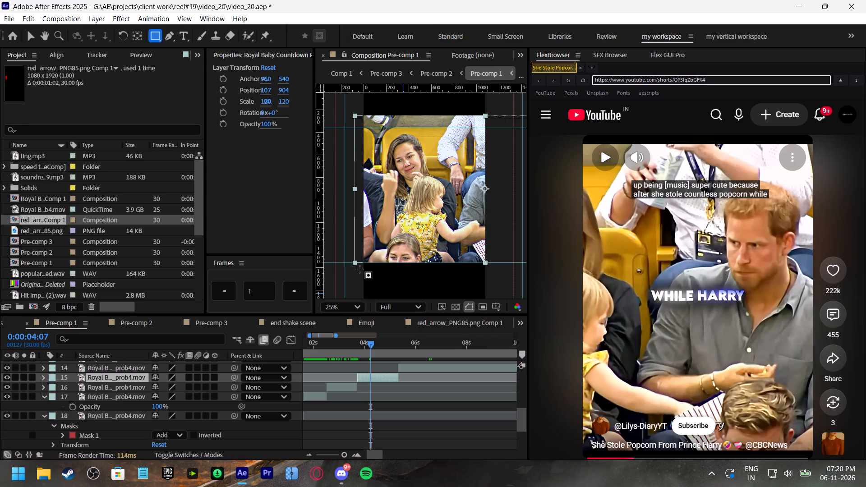
{"action": "left_click_drag", "start_coordinate": [356, 272], "coordinate": [497, 130]}
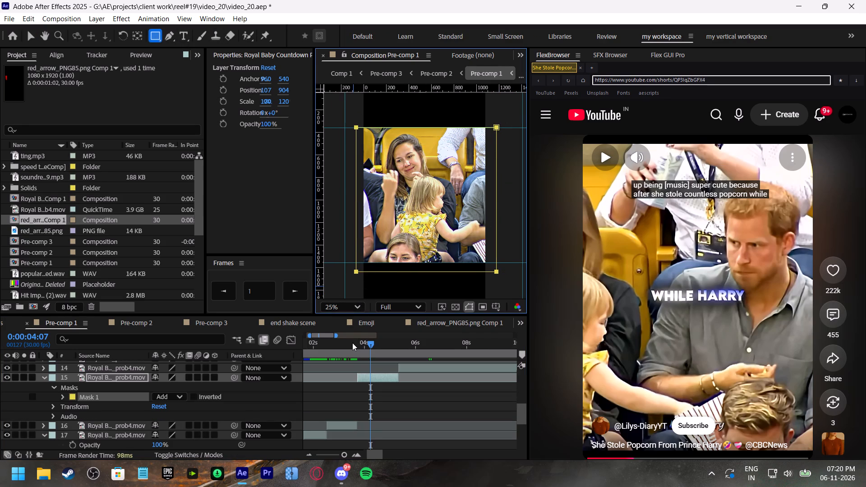
Preview Pre-comp 1 from 0:00:03:16 past 0:00:06:19 and compare it with the reference short up to "NOTICED HER".
{"action": "left_click", "coordinate": [352, 343]}
{"action": "key", "text": "space"}
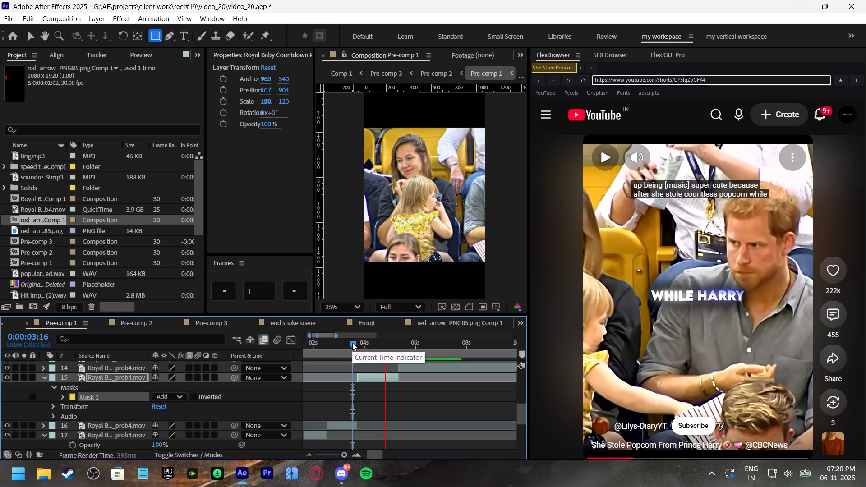
{"action": "scroll", "coordinate": [412, 384], "scroll_direction": "down", "scroll_amount": 2, "text": "shift"}
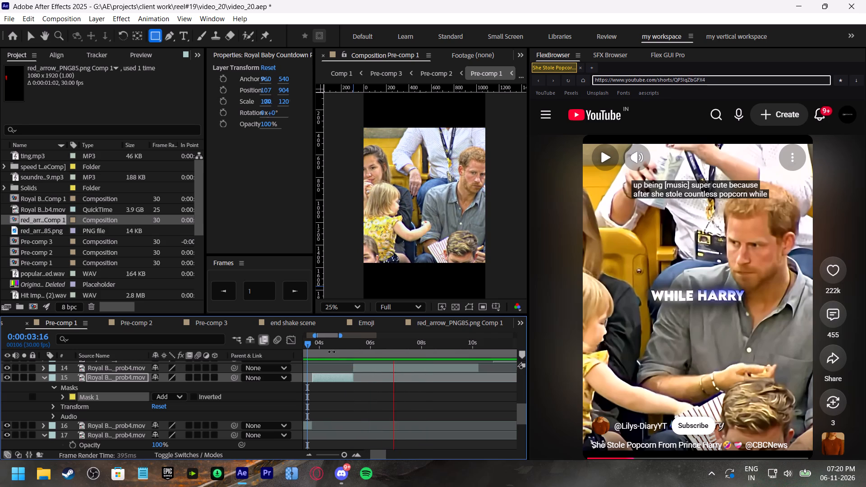
{"action": "left_click", "coordinate": [346, 343]}
{"action": "left_click", "coordinate": [685, 313]}
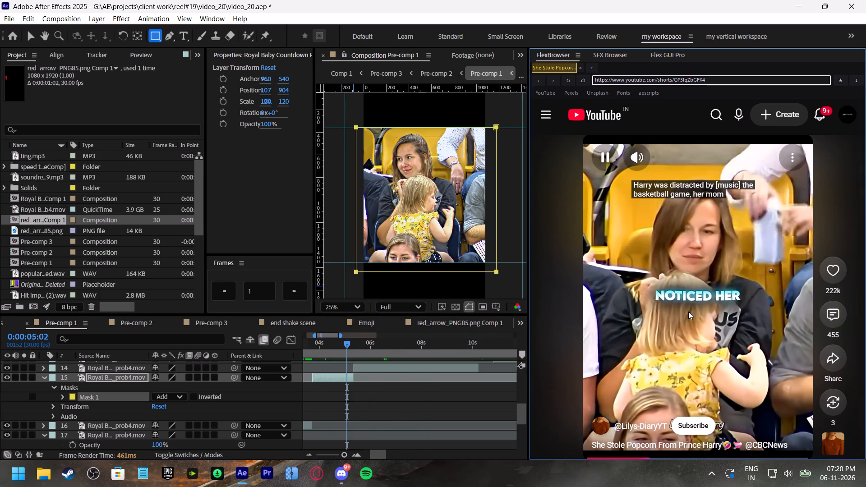
{"action": "left_click", "coordinate": [688, 312]}
{"action": "left_click", "coordinate": [347, 341]}
{"action": "key", "text": "space"}
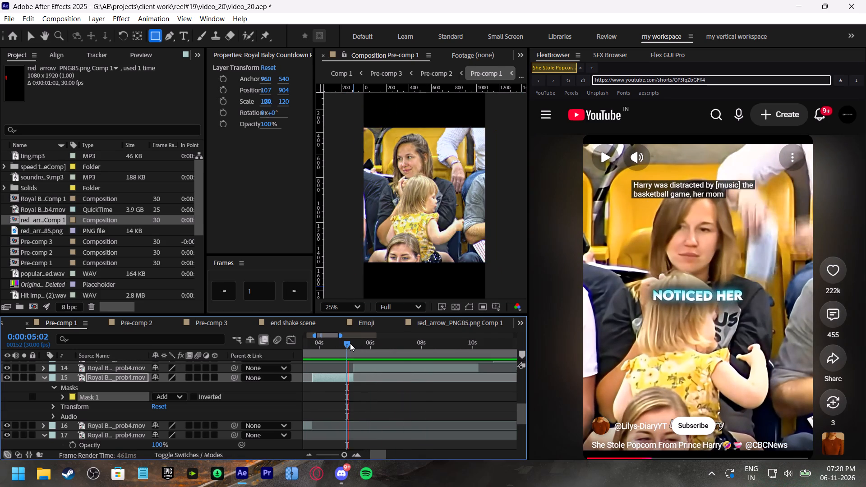
{"action": "left_click", "coordinate": [386, 341]}
{"action": "key", "text": "space"}
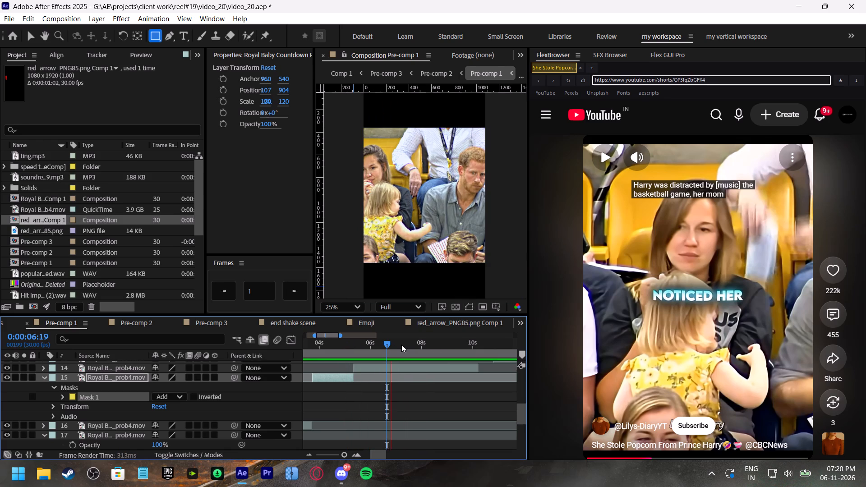
Locate the cut at 0:00:07:22 frame by frame and identify layer 4 as the clip starting there.
{"action": "left_click_drag", "start_coordinate": [405, 346], "coordinate": [406, 346]}
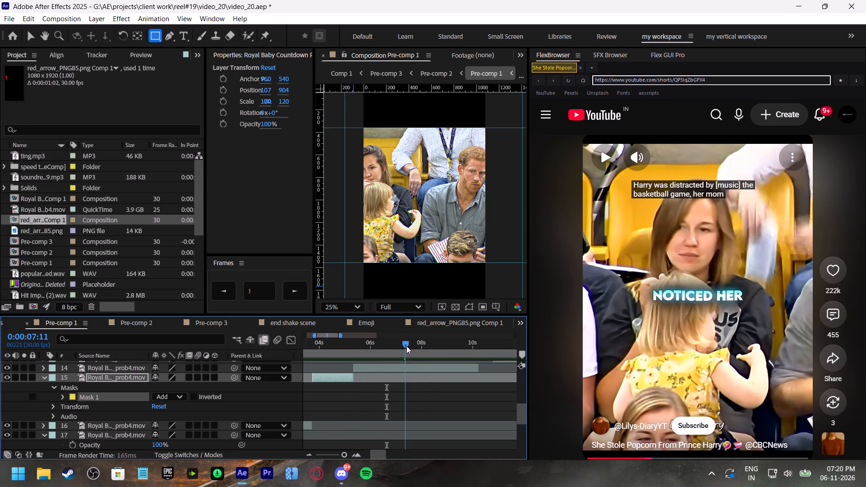
{"action": "left_click_drag", "start_coordinate": [406, 346], "coordinate": [415, 352]}
{"action": "scroll", "coordinate": [412, 373], "scroll_direction": "up", "scroll_amount": 2}
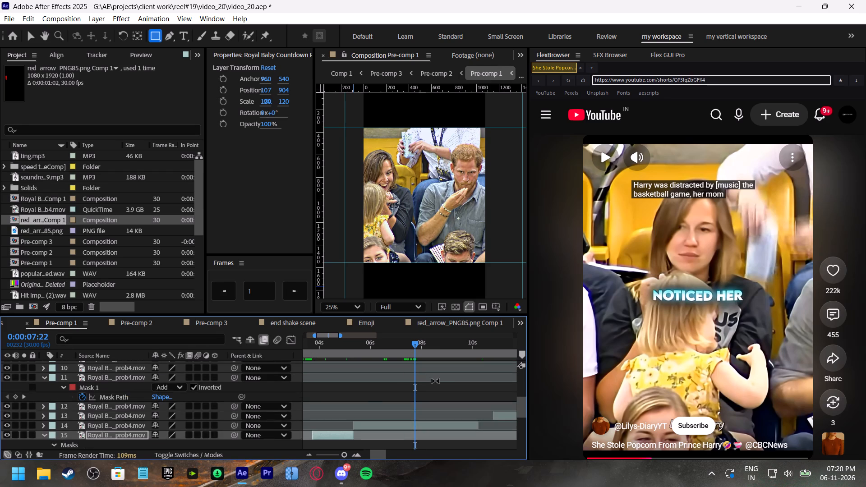
{"action": "scroll", "coordinate": [436, 381], "scroll_direction": "down", "scroll_amount": 1}
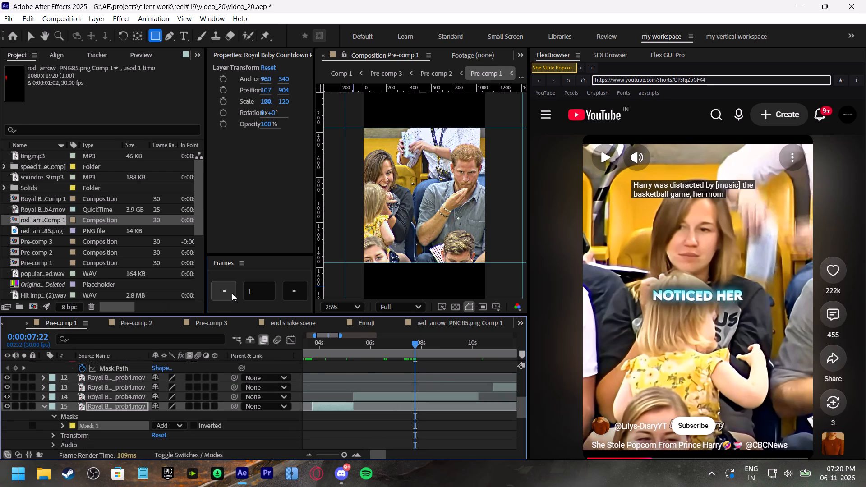
{"action": "left_click", "coordinate": [232, 293]}
{"action": "scroll", "coordinate": [424, 398], "scroll_direction": "up", "scroll_amount": 6}
{"action": "left_click", "coordinate": [428, 394]}
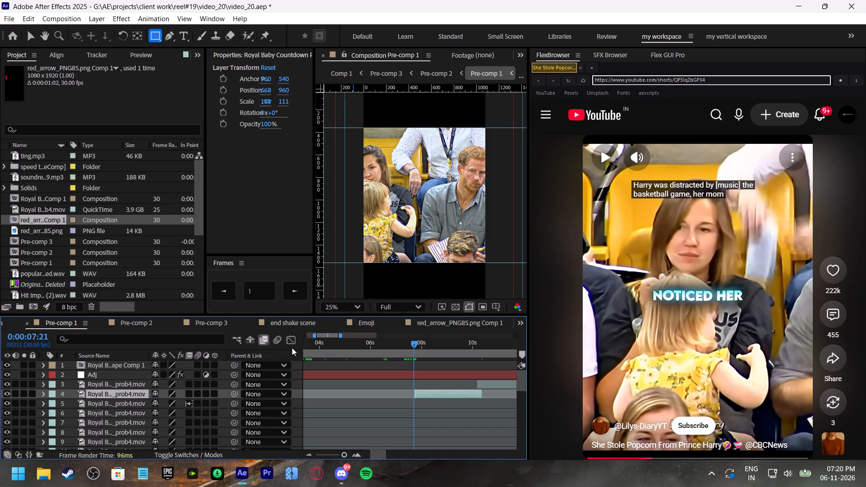
{"action": "left_click", "coordinate": [291, 294]}
{"action": "left_click", "coordinate": [429, 395]}
Play the reference short to "SO AFTER", replay "BASKETBALL GAME" to "BUT WAS", and preview layer 4 from 0:00:07:22 for comparison.
{"action": "left_click", "coordinate": [691, 345]}
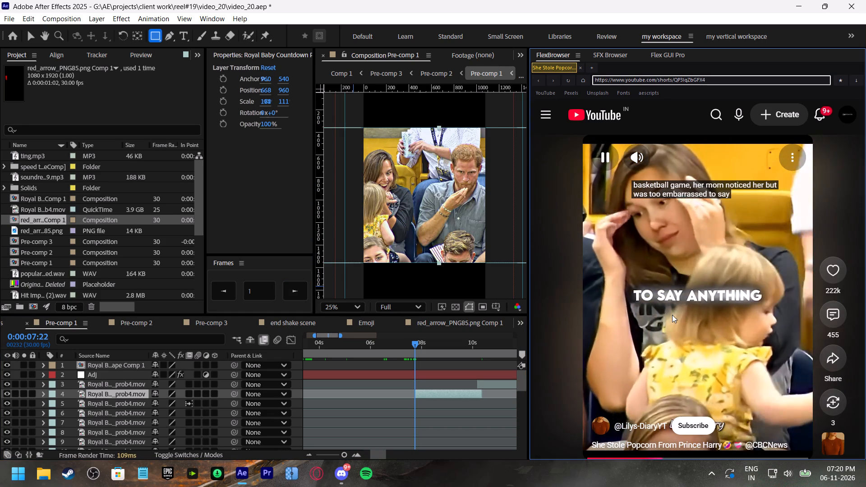
{"action": "left_click", "coordinate": [672, 315]}
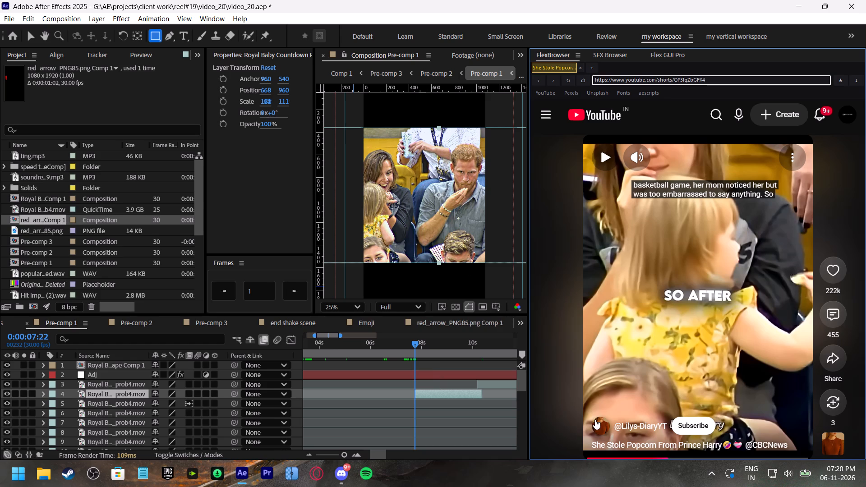
{"action": "left_click", "coordinate": [646, 454]}
{"action": "left_click", "coordinate": [706, 353]}
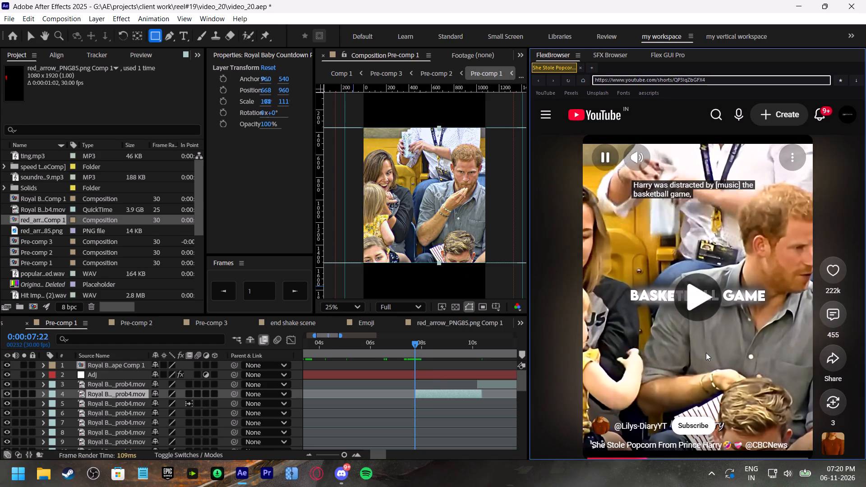
{"action": "left_click", "coordinate": [686, 325]}
{"action": "left_click", "coordinate": [447, 392]}
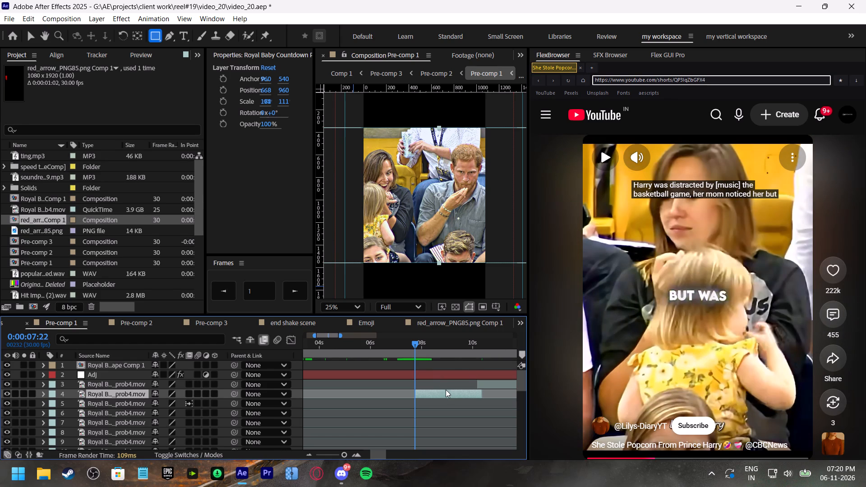
{"action": "key", "text": "space"}
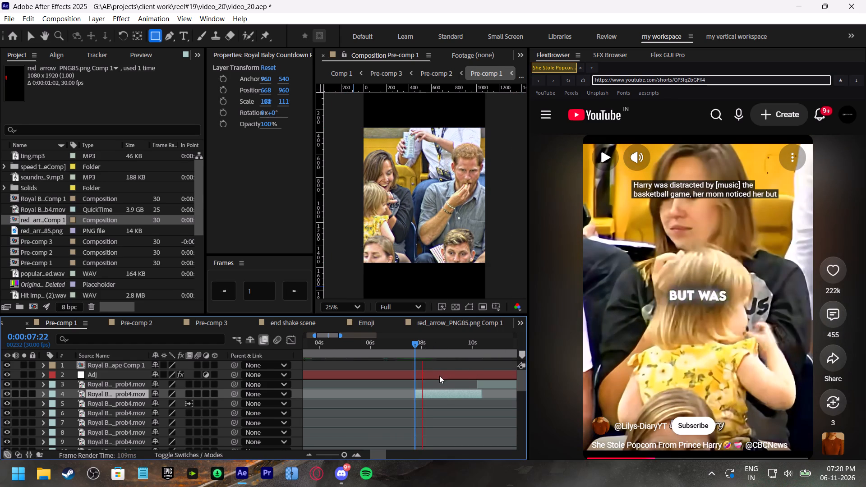
{"action": "scroll", "coordinate": [442, 382], "scroll_direction": "down", "scroll_amount": 2, "text": "shift"}
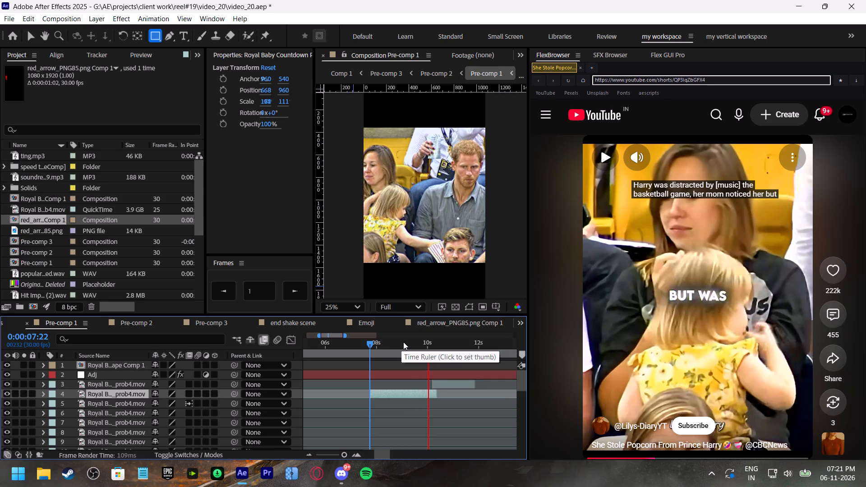
Shift layer 4 horizontally at 0:00:09:06 to about position 976, 959 so the mother and girl fill the frame.
{"action": "left_click_drag", "start_coordinate": [403, 342], "coordinate": [407, 343]}
{"action": "left_click_drag", "start_coordinate": [405, 228], "coordinate": [410, 228]}
{"action": "key", "text": "ctrl+z"}
{"action": "key", "text": "v"}
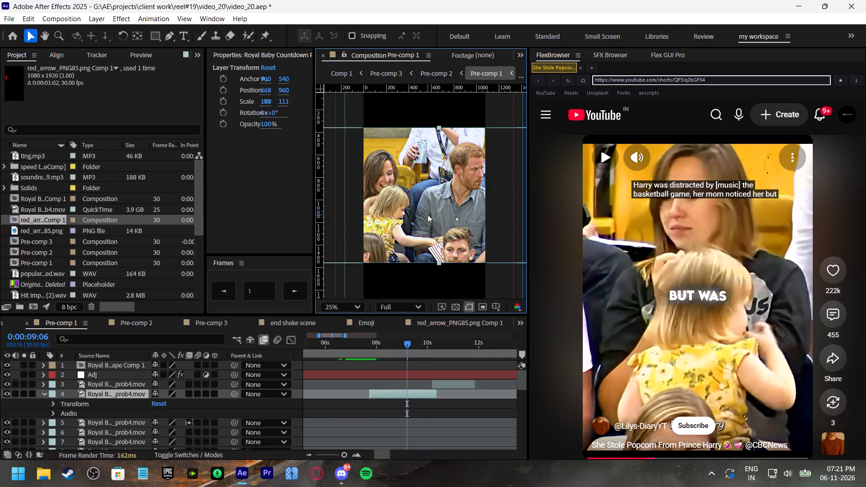
{"action": "left_click_drag", "start_coordinate": [428, 215], "coordinate": [458, 216], "text": "shift"}
{"action": "left_click_drag", "start_coordinate": [422, 218], "coordinate": [451, 219]}
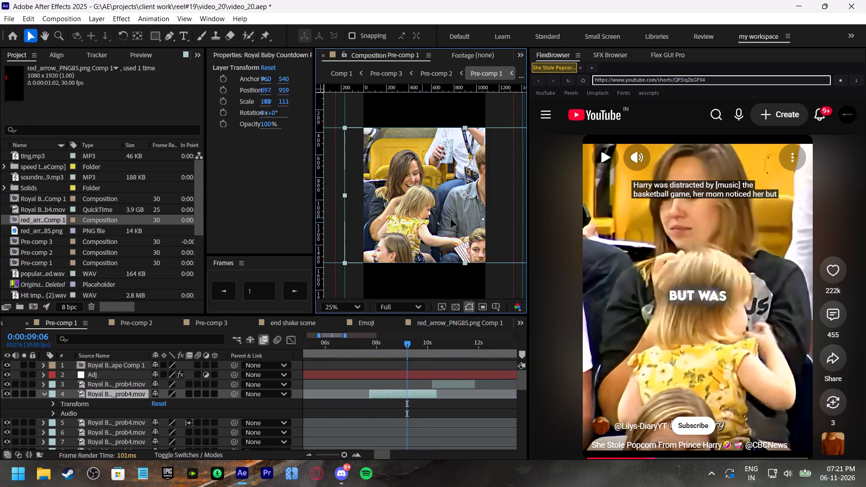
{"action": "left_click_drag", "start_coordinate": [451, 219], "coordinate": [457, 220]}
Slip layer 4's footage at 0:00:07:22 within its fixed edit points to match the reference's mother-and-girl shot at "NOTICED HER".
{"action": "left_click_drag", "start_coordinate": [385, 346], "coordinate": [374, 343]}
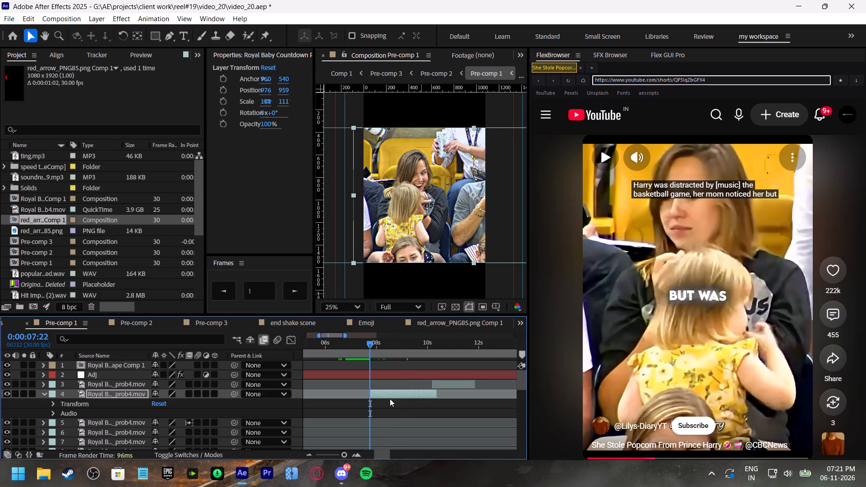
{"action": "key", "text": "y"}
{"action": "left_click_drag", "start_coordinate": [427, 394], "coordinate": [322, 393]}
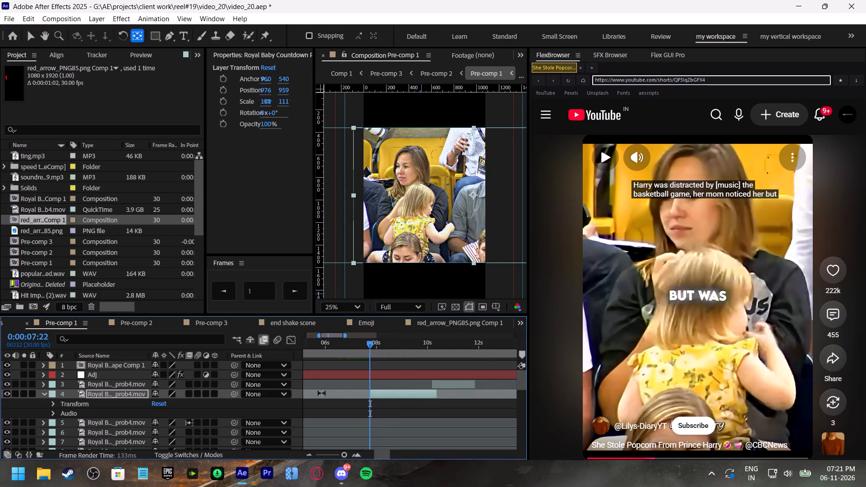
{"action": "left_click_drag", "start_coordinate": [322, 393], "coordinate": [49, 401]}
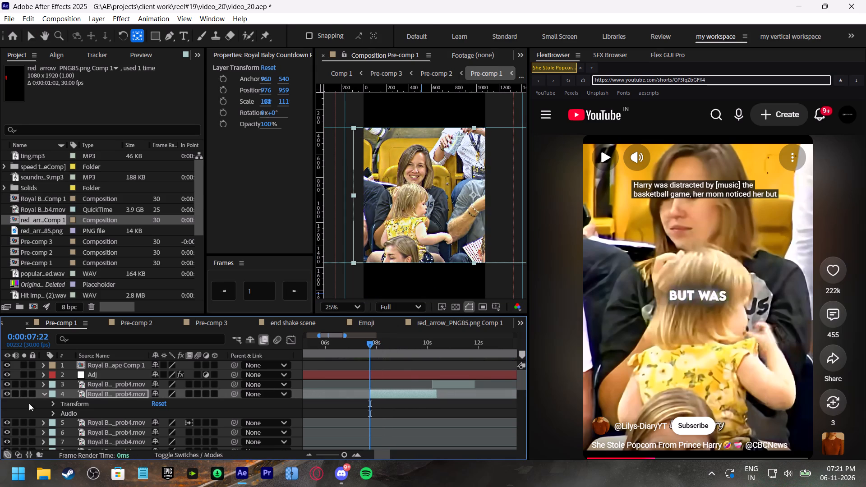
{"action": "left_click_drag", "start_coordinate": [482, 395], "coordinate": [401, 395]}
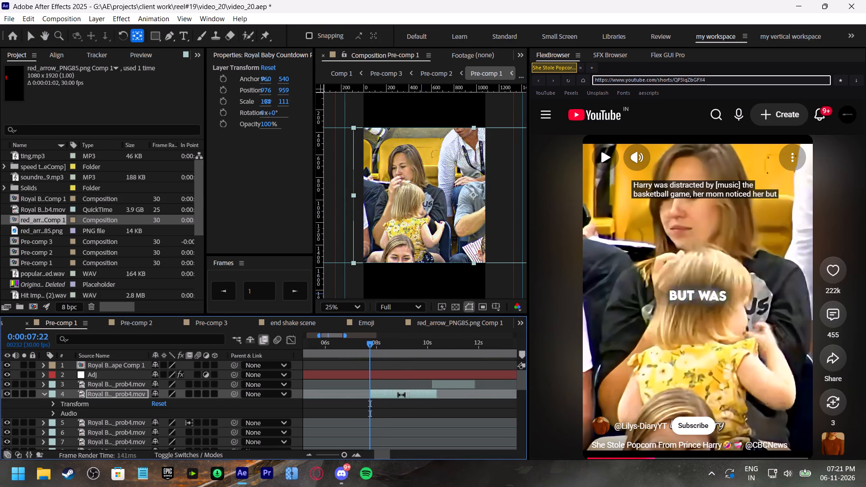
{"action": "left_click_drag", "start_coordinate": [401, 395], "coordinate": [444, 391]}
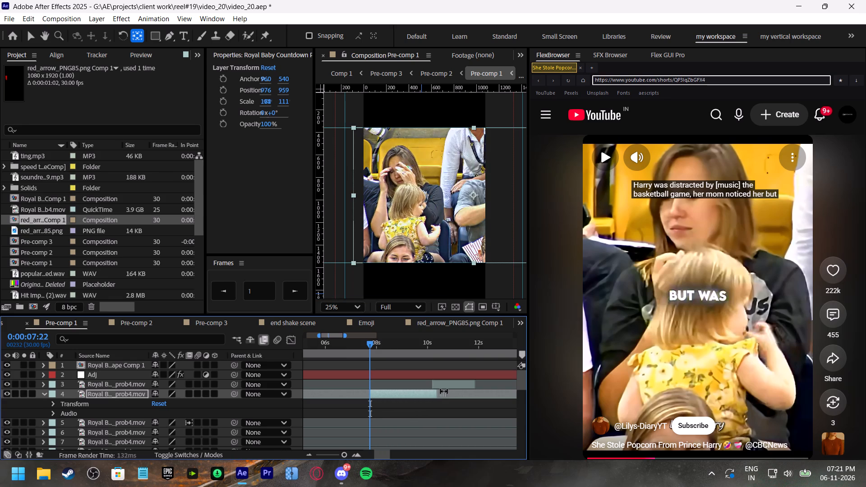
{"action": "left_click_drag", "start_coordinate": [444, 391], "coordinate": [471, 389]}
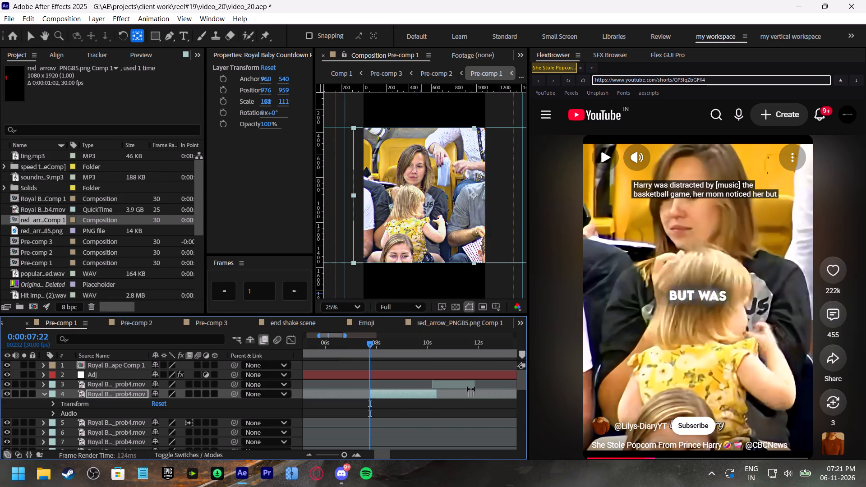
{"action": "left_click_drag", "start_coordinate": [471, 389], "coordinate": [473, 389]}
{"action": "left_click", "coordinate": [645, 454]}
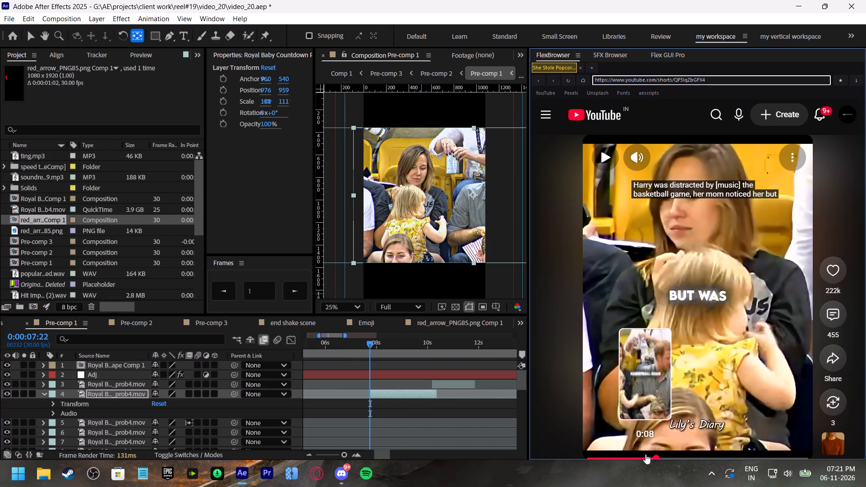
{"action": "left_click", "coordinate": [705, 324]}
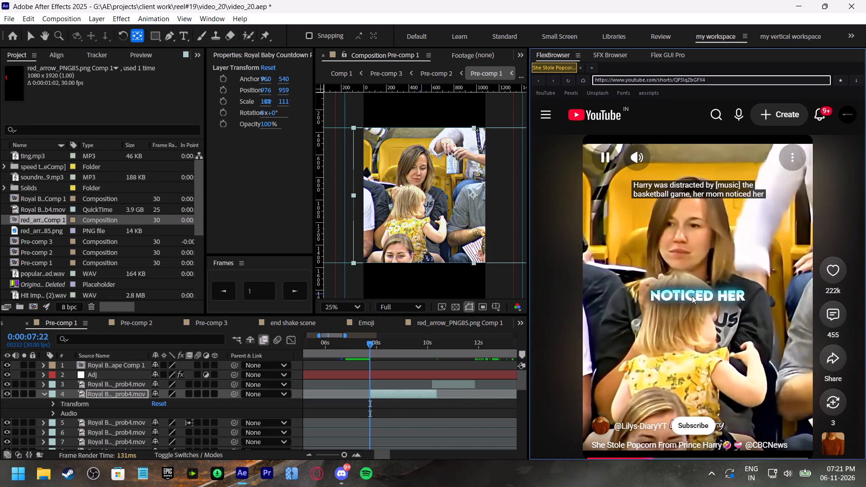
{"action": "left_click", "coordinate": [692, 296]}
{"action": "left_click_drag", "start_coordinate": [396, 396], "coordinate": [399, 396]}
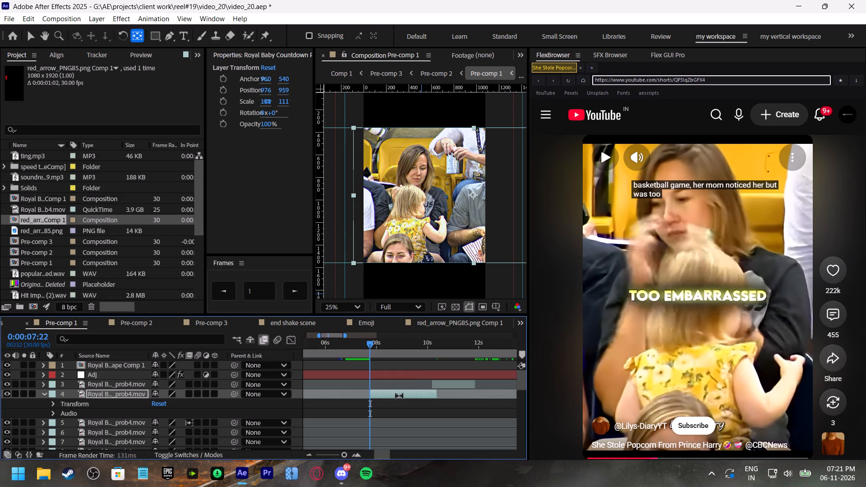
{"action": "left_click_drag", "start_coordinate": [399, 396], "coordinate": [405, 396]}
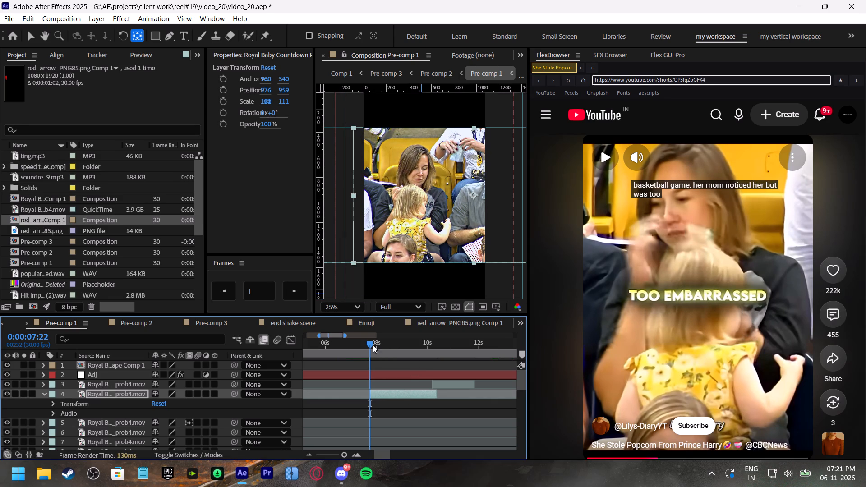
Preview layer 4 from 0:00:07:22 and split it into two clips at 0:00:08:21.
{"action": "left_click", "coordinate": [371, 344]}
{"action": "key", "text": "space"}
{"action": "left_click_drag", "start_coordinate": [382, 344], "coordinate": [371, 345]}
{"action": "key", "text": "space"}
{"action": "left_click_drag", "start_coordinate": [382, 345], "coordinate": [382, 345]}
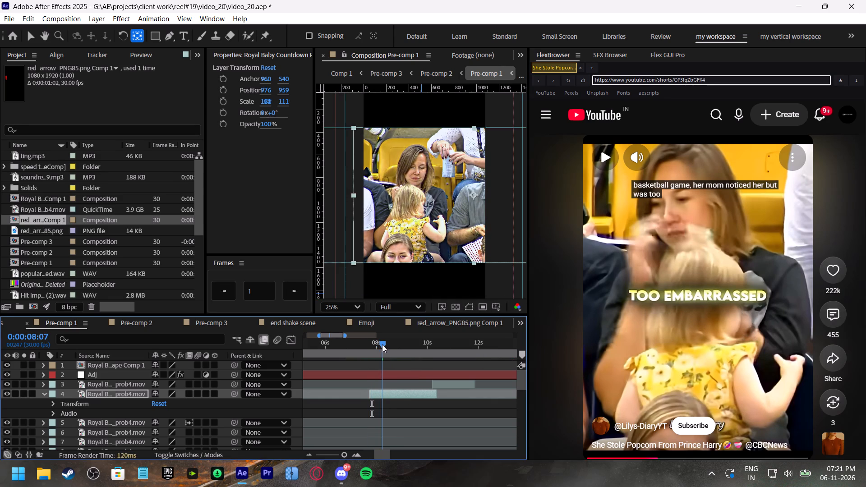
{"action": "left_click_drag", "start_coordinate": [382, 345], "coordinate": [394, 350]}
{"action": "left_click", "coordinate": [397, 395], "text": "ctrl"}
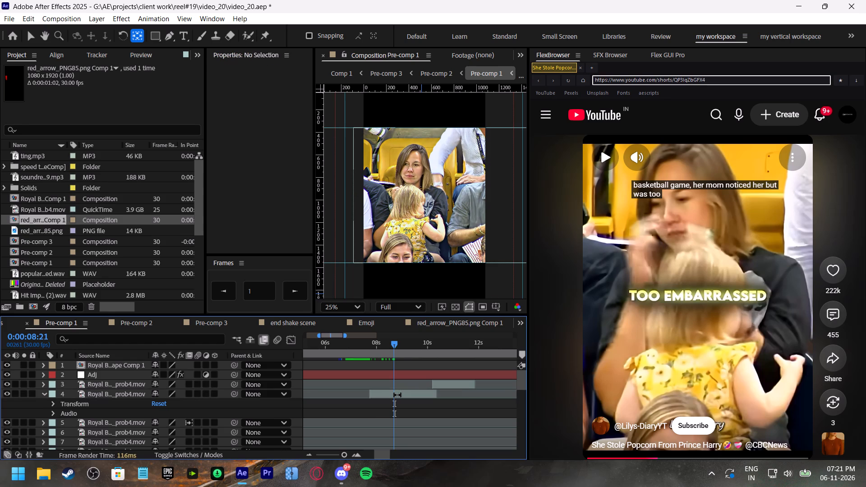
{"action": "key", "text": "ctrl+shift+d"}
{"action": "key", "text": "ctrl+z"}
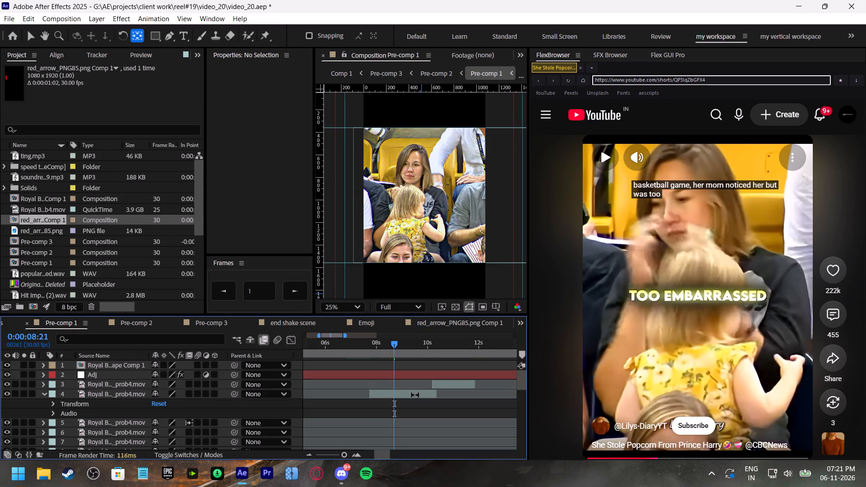
{"action": "key", "text": "v"}
{"action": "left_click", "coordinate": [415, 391]}
{"action": "key", "text": "ctrl+shift+d"}
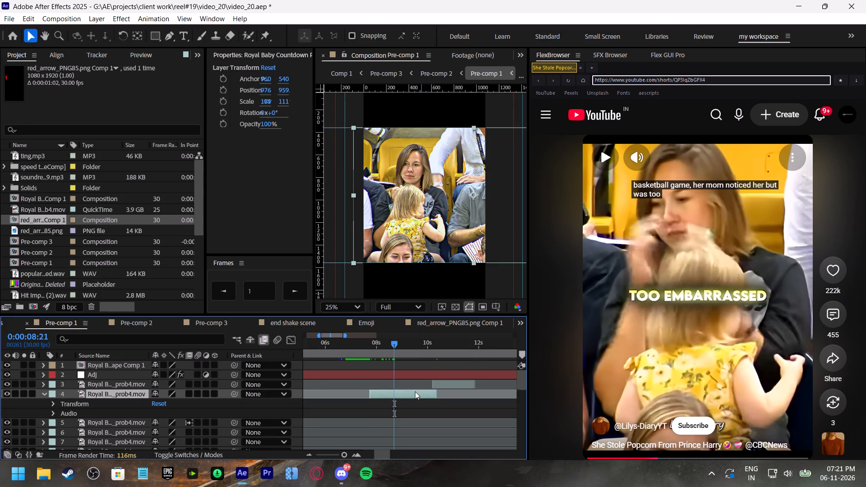
Slip the footage of the clip starting at 0:00:08:21 so it opens with the mother looking aside.
{"action": "left_click", "coordinate": [420, 394]}
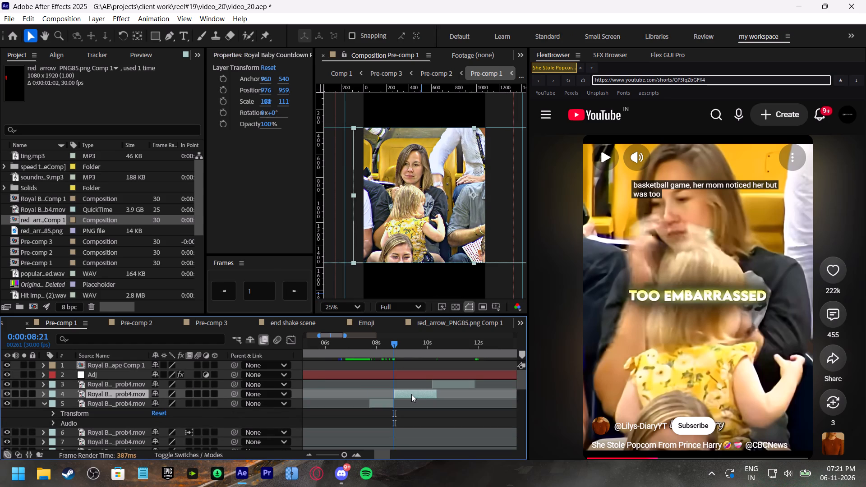
{"action": "key", "text": "y"}
{"action": "left_click_drag", "start_coordinate": [419, 393], "coordinate": [396, 392]}
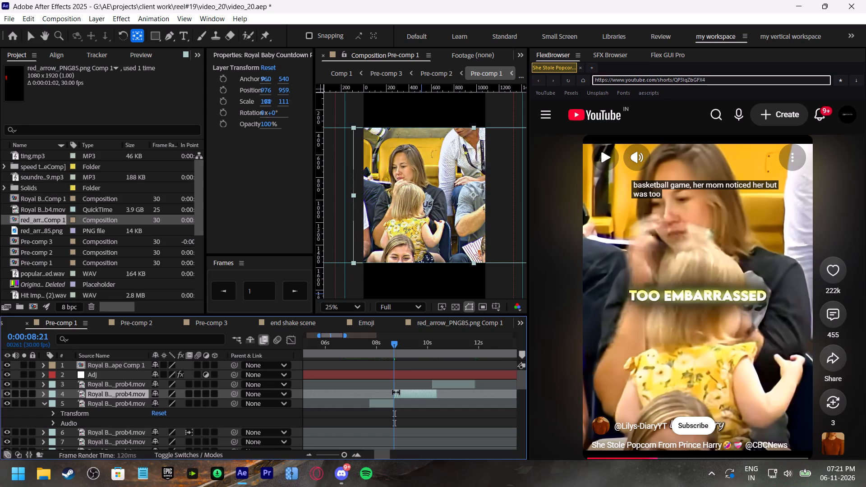
{"action": "left_click_drag", "start_coordinate": [396, 392], "coordinate": [401, 393]}
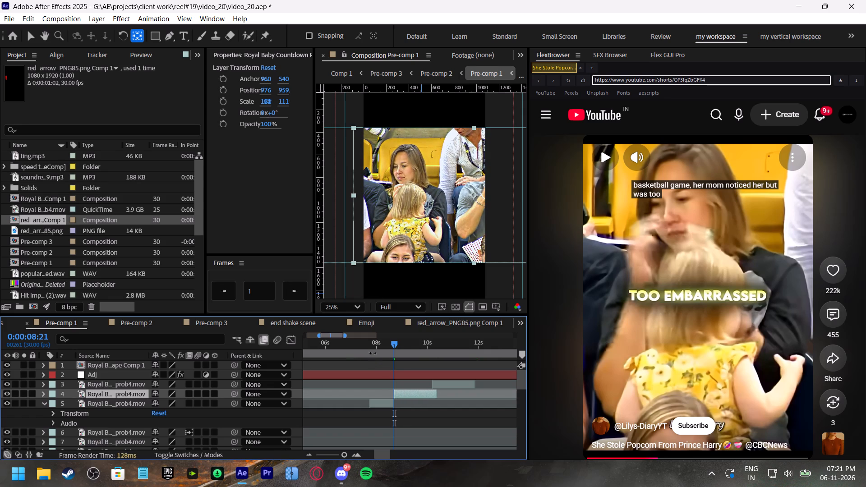
Preview the recut clips from 0:00:07:16 and 0:00:09:27, and compare them with the reference short up to "MOVE HIS BOX".
{"action": "left_click", "coordinate": [364, 345]}
{"action": "key", "text": "space"}
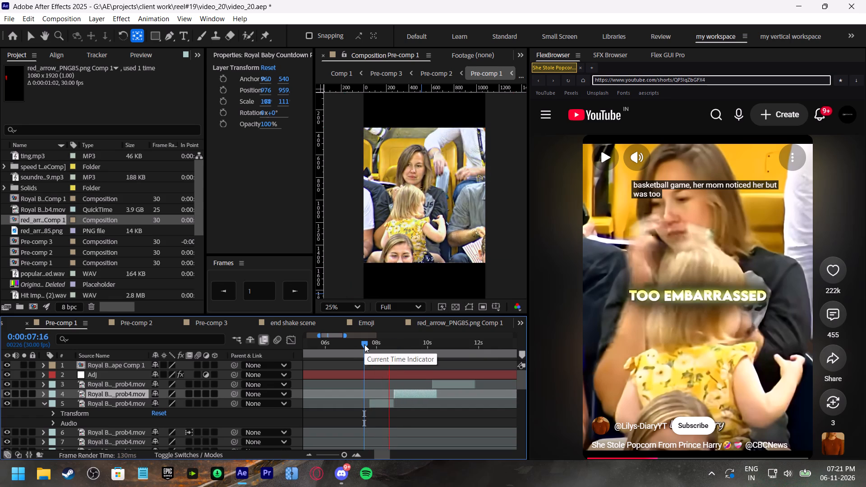
{"action": "left_click", "coordinate": [420, 336]}
{"action": "left_click", "coordinate": [417, 344]}
{"action": "left_click", "coordinate": [655, 311]}
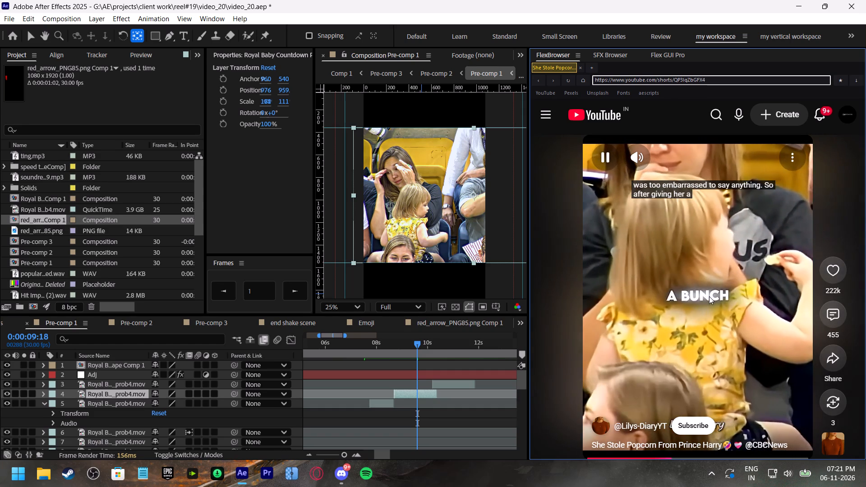
{"action": "left_click", "coordinate": [737, 296]}
{"action": "scroll", "coordinate": [481, 393], "scroll_direction": "down", "scroll_amount": 2, "text": "shift"}
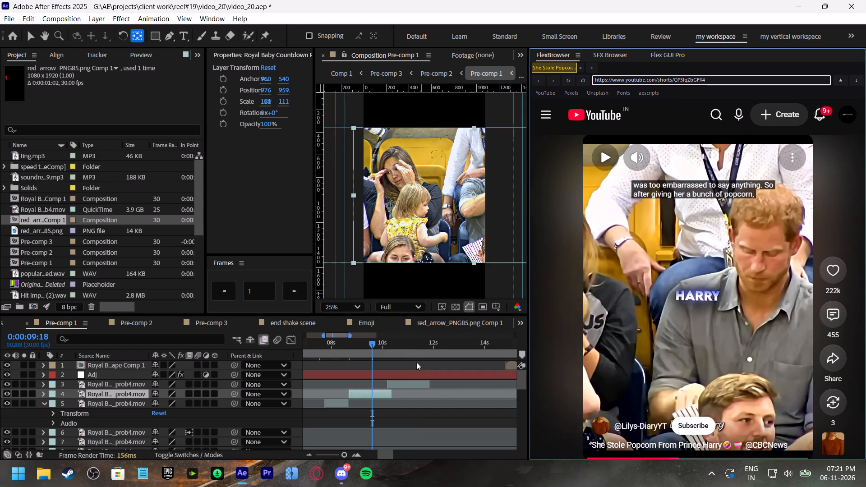
{"action": "left_click", "coordinate": [380, 340]}
{"action": "key", "text": "space"}
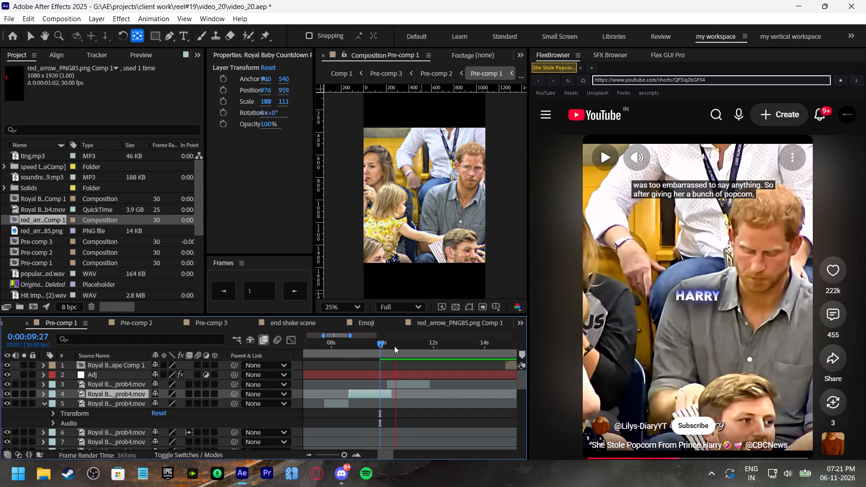
{"action": "left_click", "coordinate": [394, 346]}
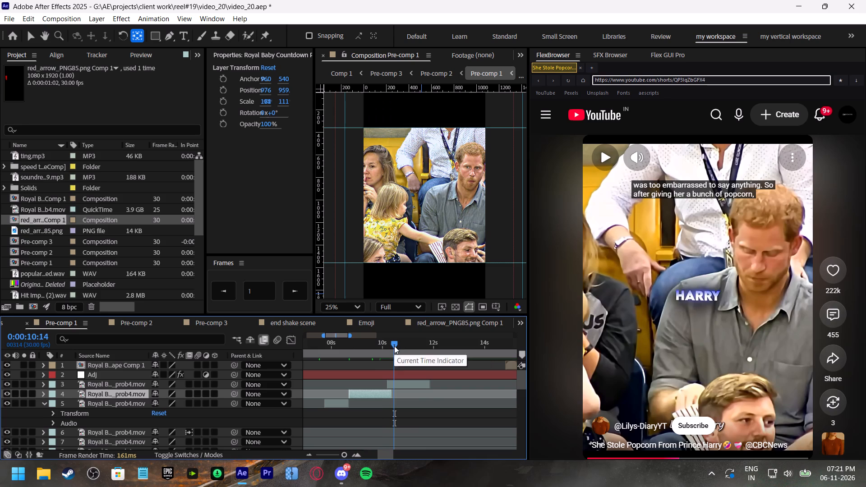
{"action": "left_click", "coordinate": [717, 333]}
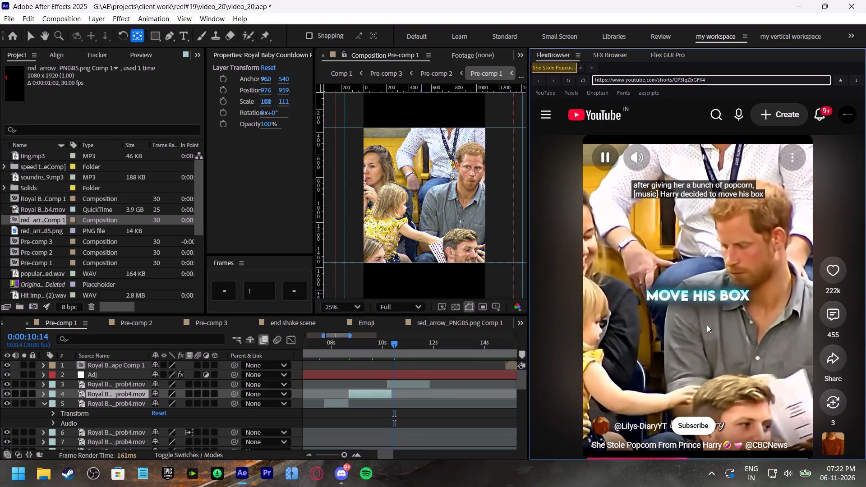
{"action": "left_click", "coordinate": [707, 325]}
Compare the cut between layers 4 and 3 with the reference from "OF POPCORN", reviewing Pre-comp 1 up to 0:00:11:26.
{"action": "left_click", "coordinate": [382, 343]}
{"action": "key", "text": "space"}
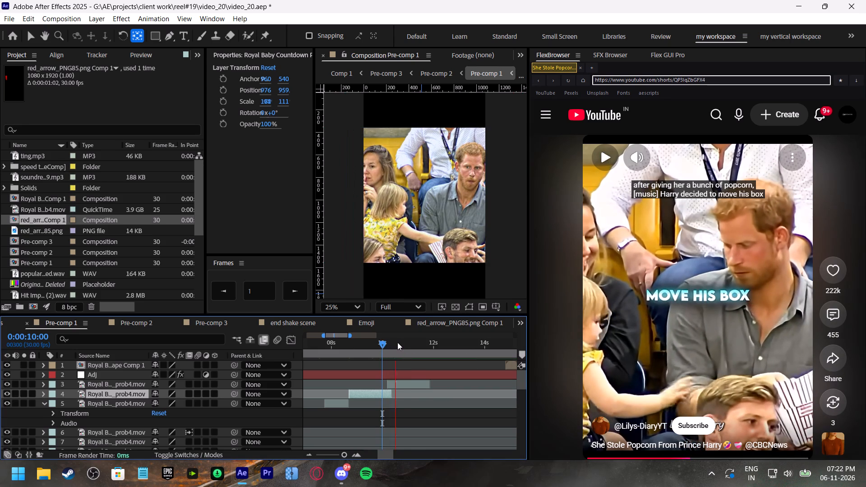
{"action": "left_click", "coordinate": [406, 343]}
{"action": "left_click", "coordinate": [676, 345]}
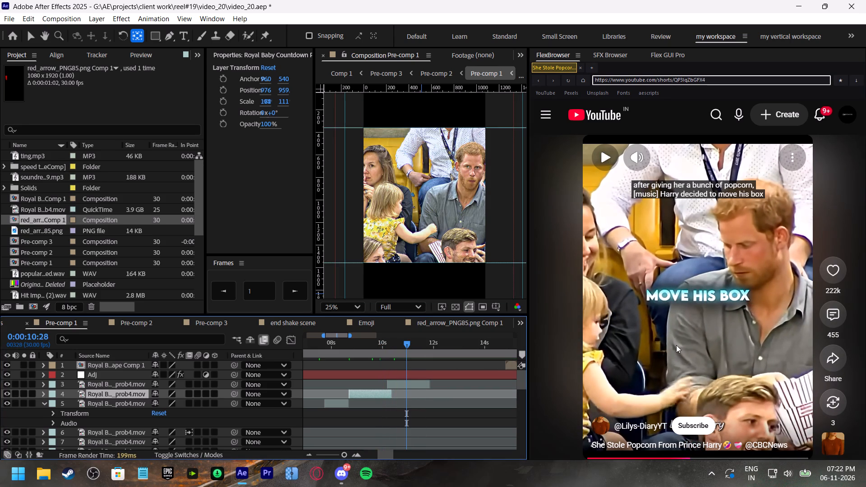
{"action": "left_click", "coordinate": [680, 455]}
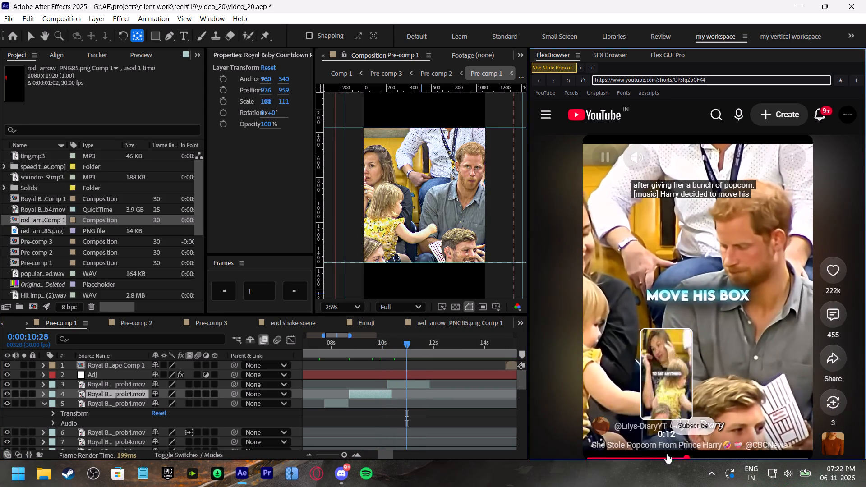
{"action": "left_click", "coordinate": [667, 454]}
{"action": "left_click", "coordinate": [698, 323]}
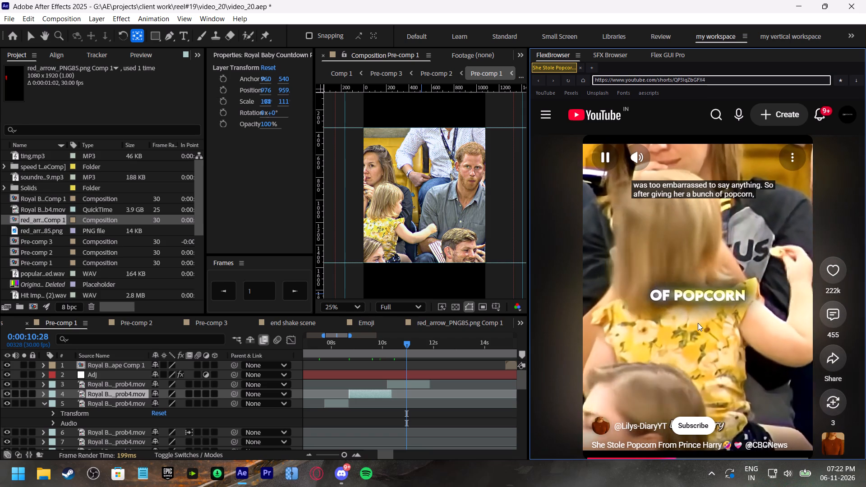
{"action": "left_click", "coordinate": [371, 341]}
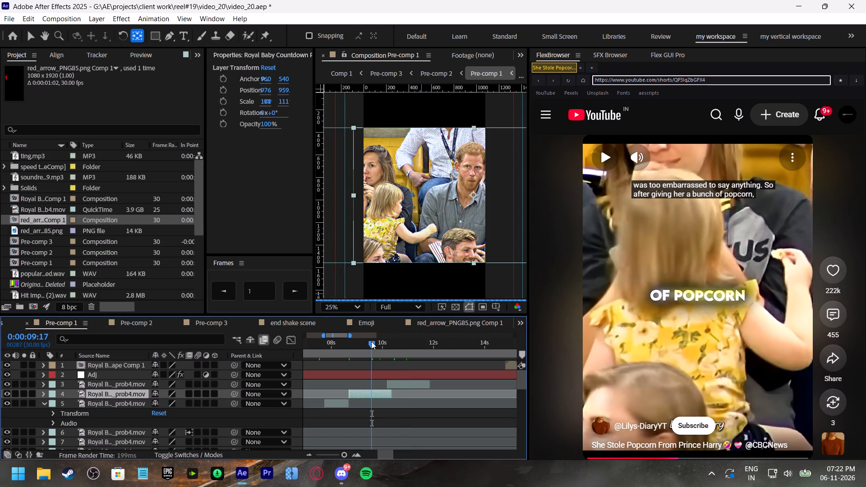
{"action": "key", "text": "space"}
{"action": "left_click_drag", "start_coordinate": [380, 346], "coordinate": [391, 352]}
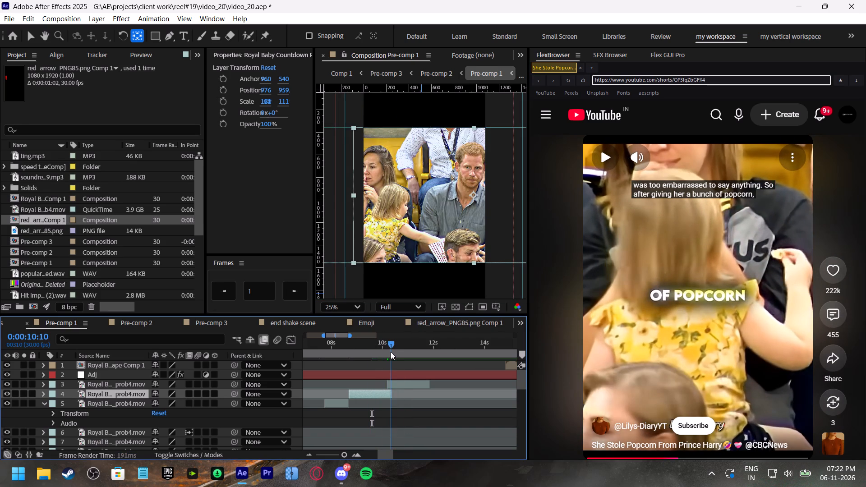
{"action": "left_click_drag", "start_coordinate": [391, 352], "coordinate": [392, 352]}
{"action": "left_click", "coordinate": [396, 349]}
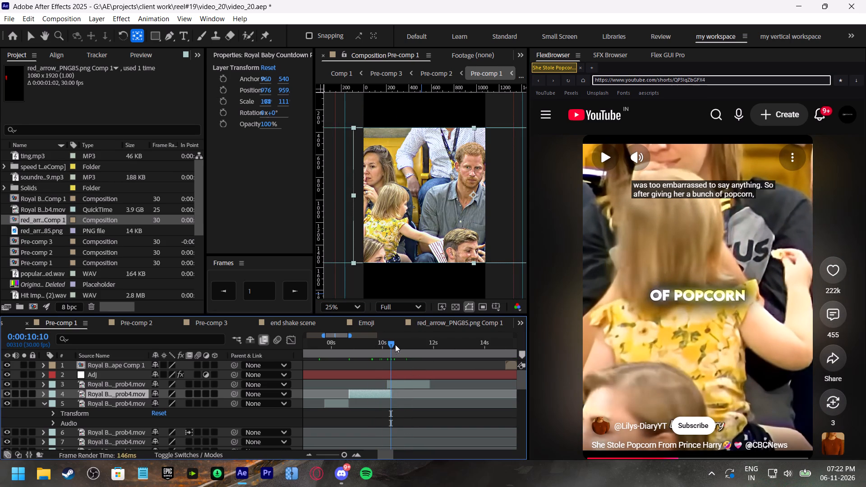
{"action": "left_click_drag", "start_coordinate": [395, 343], "coordinate": [430, 367]}
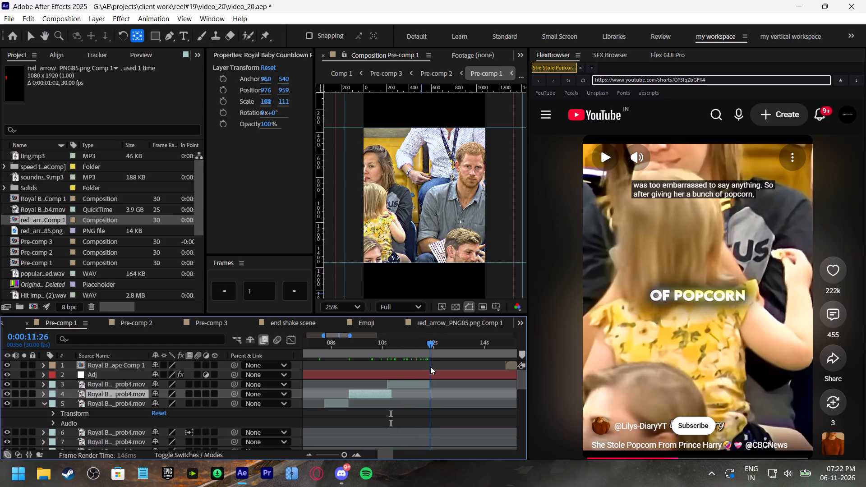
Scale layer 3, the Harry shot, up to 141% at 0:00:10:12.
{"action": "left_click_drag", "start_coordinate": [430, 367], "coordinate": [393, 354]}
{"action": "left_click", "coordinate": [404, 389]}
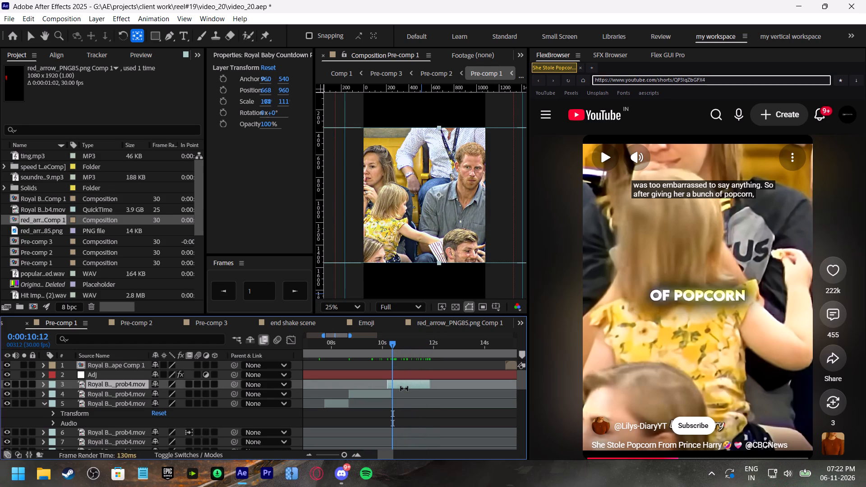
{"action": "key", "text": "v"}
{"action": "key", "text": "s"}
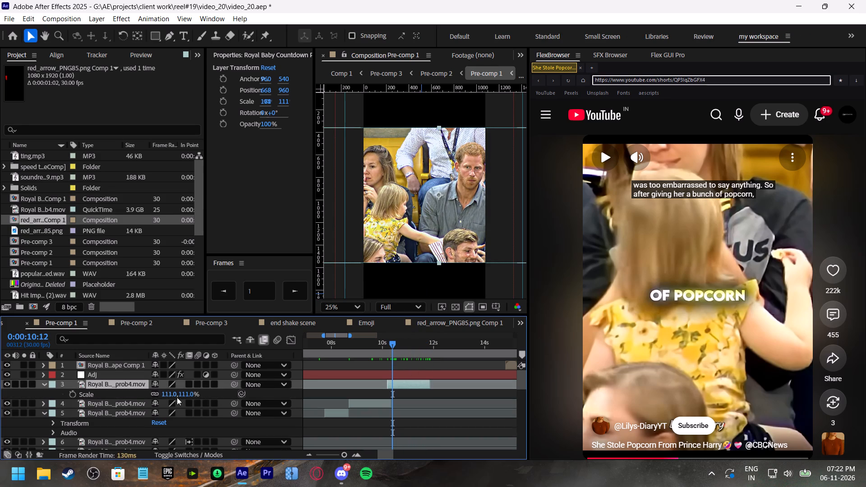
{"action": "left_click_drag", "start_coordinate": [177, 394], "coordinate": [189, 394]}
{"action": "left_click_drag", "start_coordinate": [186, 394], "coordinate": [203, 394]}
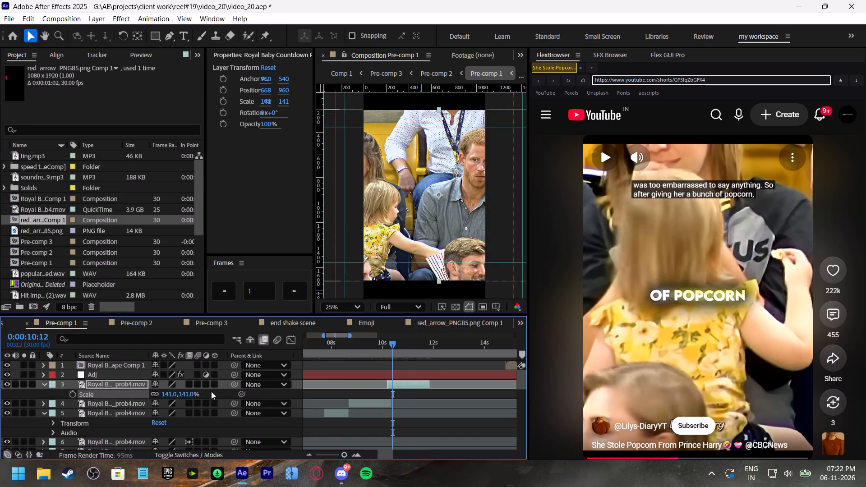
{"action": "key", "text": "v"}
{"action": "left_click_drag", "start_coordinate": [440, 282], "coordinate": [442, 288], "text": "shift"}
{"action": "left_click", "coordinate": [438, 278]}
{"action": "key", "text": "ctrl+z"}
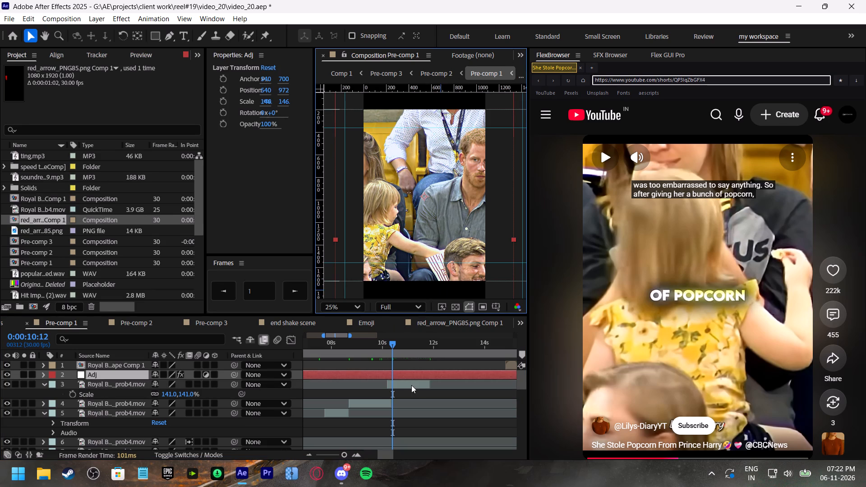
Scale layer 3 up to 147.7% and reposition it to frame the mother and girl, with its bottom edge at the lower guide.
{"action": "left_click", "coordinate": [407, 381]}
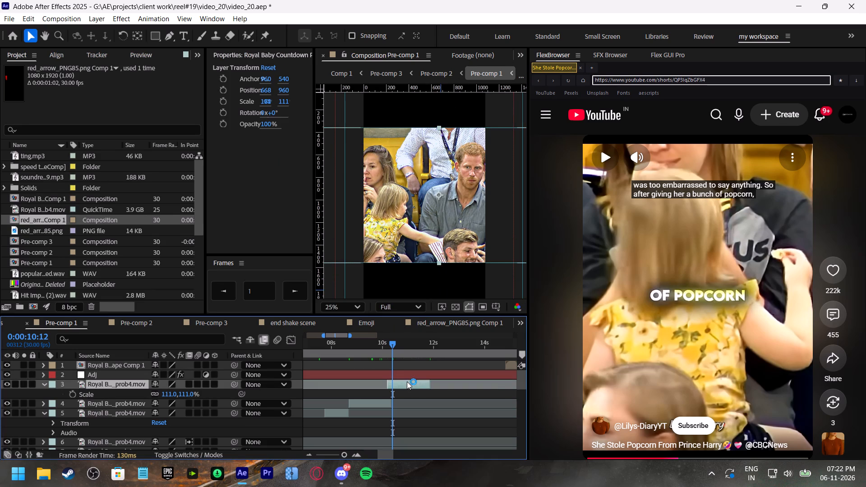
{"action": "key", "text": "ctrl+z"}
{"action": "key", "text": "ctrl+shift+z"}
{"action": "key", "text": "ctrl+shift+z"}
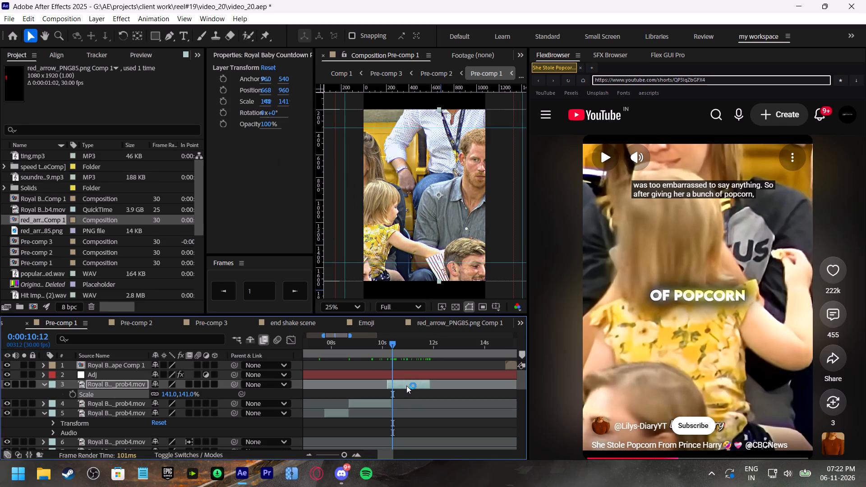
{"action": "left_click", "coordinate": [406, 386]}
{"action": "left_click_drag", "start_coordinate": [439, 281], "coordinate": [440, 285]}
{"action": "left_click_drag", "start_coordinate": [442, 233], "coordinate": [469, 208]}
{"action": "left_click_drag", "start_coordinate": [437, 230], "coordinate": [455, 230]}
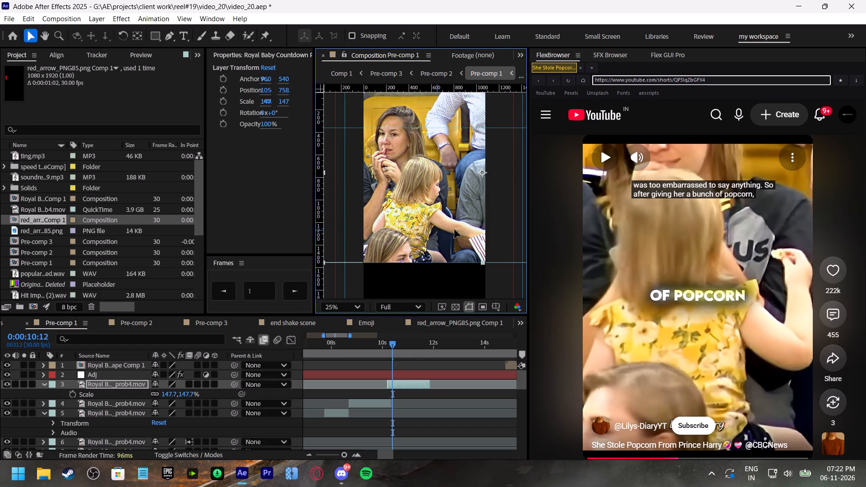
{"action": "left_click_drag", "start_coordinate": [455, 230], "coordinate": [455, 229]}
{"action": "left_click_drag", "start_coordinate": [455, 229], "coordinate": [456, 229]}
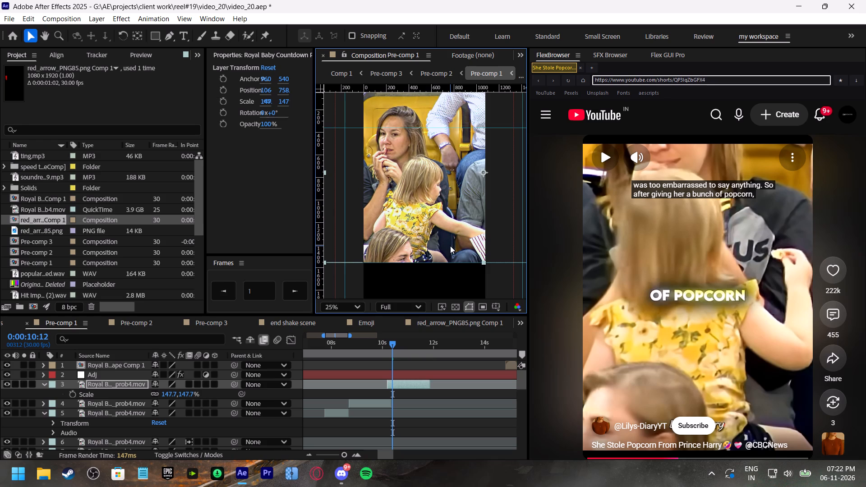
Preview the cut from layer 4 to the reframed layer 3, starting from 0:00:09:26.
{"action": "left_click", "coordinate": [379, 345]}
{"action": "key", "text": "space"}
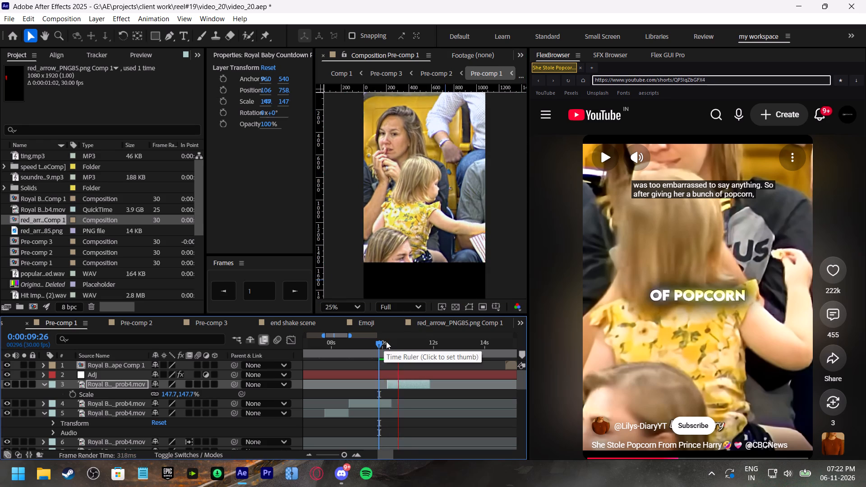
{"action": "left_click_drag", "start_coordinate": [397, 341], "coordinate": [401, 342]}
{"action": "left_click", "coordinate": [420, 400]}
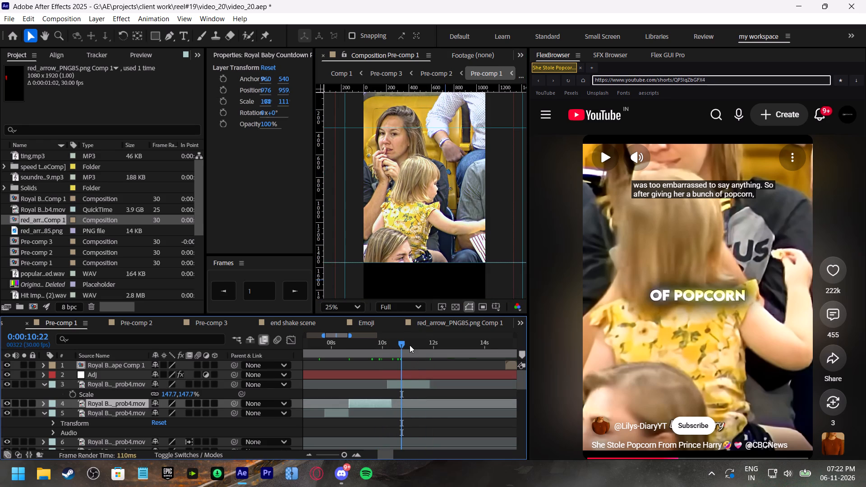
{"action": "left_click_drag", "start_coordinate": [410, 345], "coordinate": [388, 349]}
{"action": "key", "text": "space"}
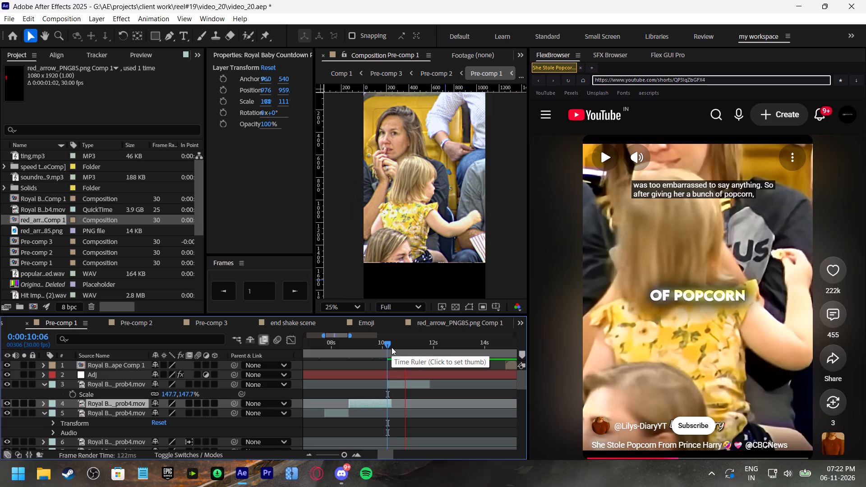
{"action": "left_click_drag", "start_coordinate": [392, 347], "coordinate": [399, 349]}
Nudge layer 3 down to a Y position of 766, checking the cut from layer 4.
{"action": "left_click", "coordinate": [405, 384]}
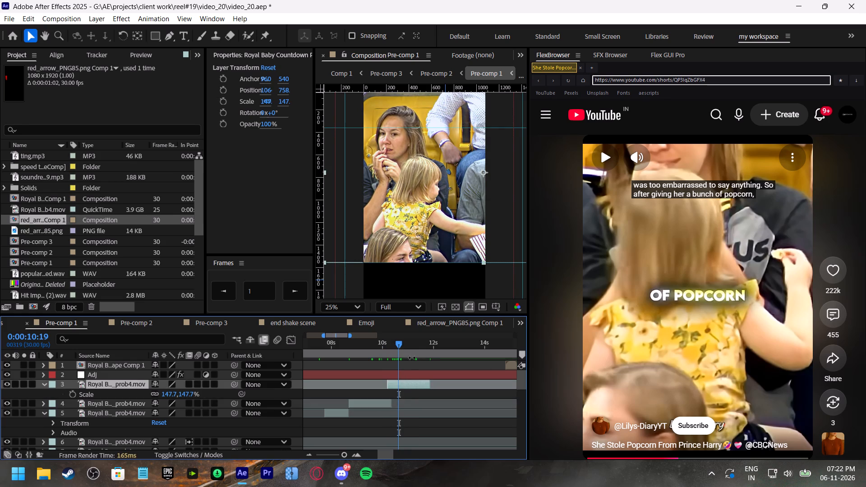
{"action": "key", "text": "Down"}
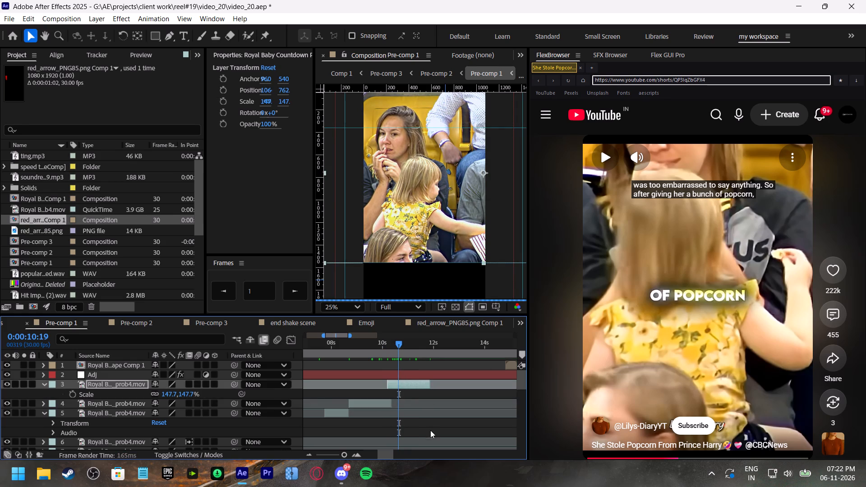
{"action": "left_click", "coordinate": [431, 414]}
{"action": "left_click", "coordinate": [383, 345]}
{"action": "key", "text": "space"}
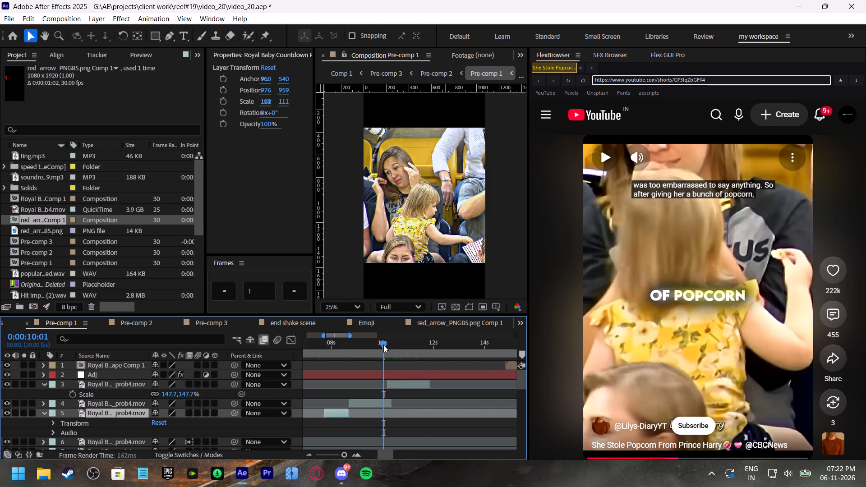
{"action": "left_click", "coordinate": [398, 345]}
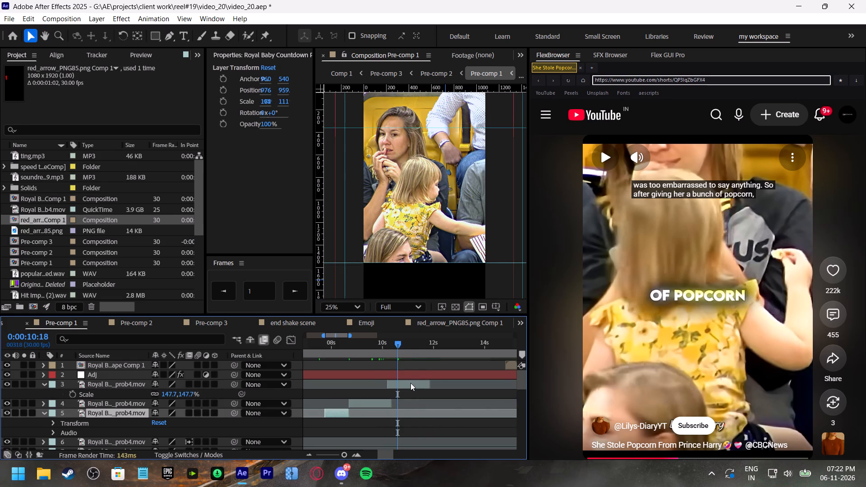
{"action": "left_click", "coordinate": [410, 383]}
{"action": "key", "text": "Down"}
Review the cuts around layer 4 and nudge that layer down to a Y position of 967.
{"action": "left_click", "coordinate": [378, 342]}
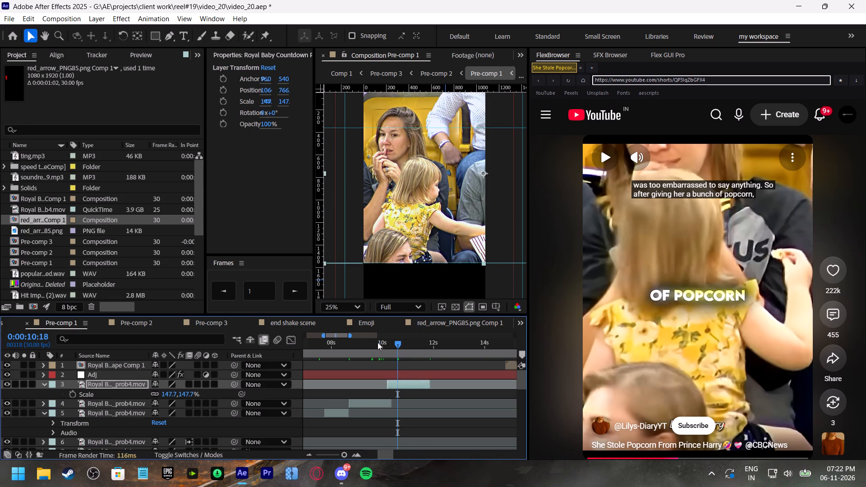
{"action": "key", "text": "space"}
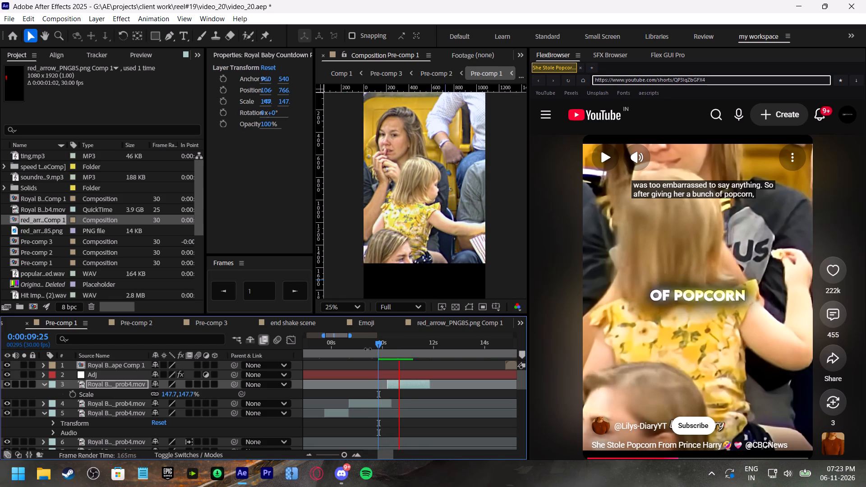
{"action": "left_click", "coordinate": [350, 344]}
{"action": "key", "text": "space"}
{"action": "left_click", "coordinate": [356, 345]}
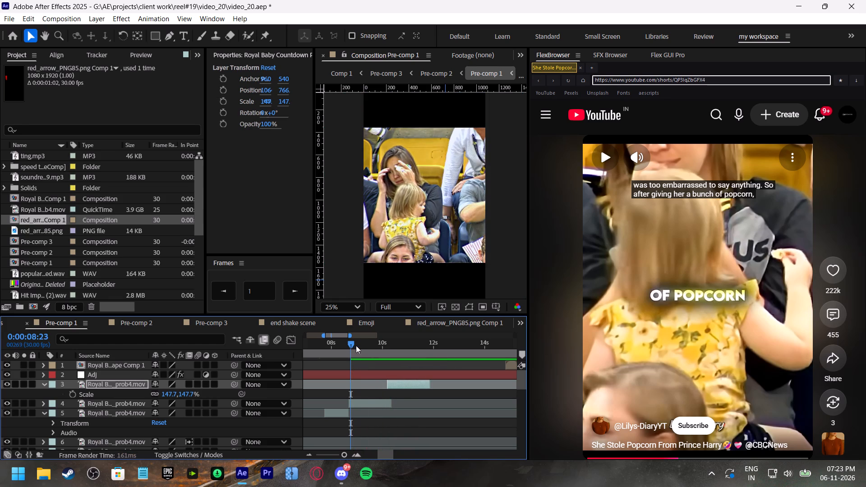
{"action": "left_click", "coordinate": [372, 401]}
{"action": "key", "text": "Down"}
{"action": "key", "text": "Down"}
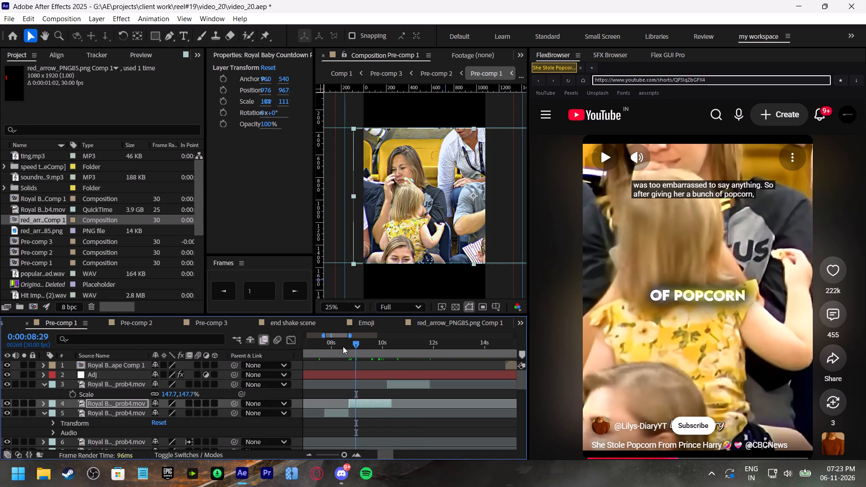
Play the section around 0:00:07:24 and nudge layer 5 down to a Y position of 967.
{"action": "left_click", "coordinate": [343, 346]}
{"action": "key", "text": "space"}
{"action": "left_click_drag", "start_coordinate": [343, 346], "coordinate": [327, 349]}
{"action": "key", "text": "space"}
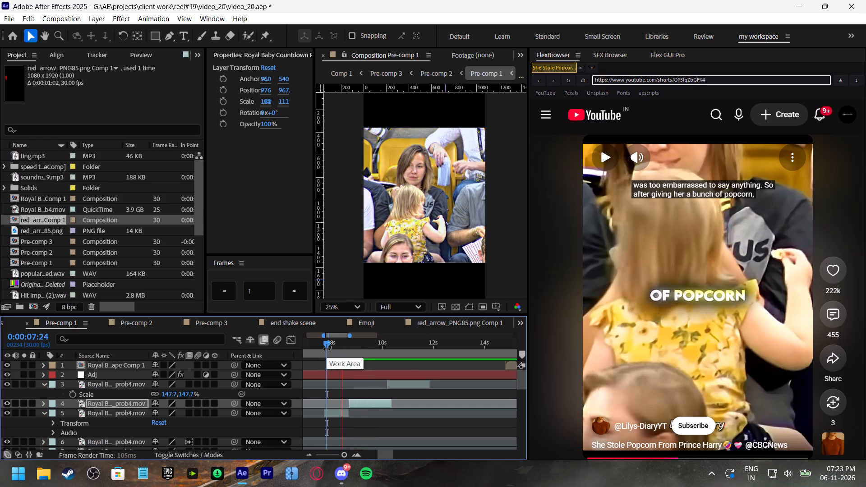
{"action": "left_click", "coordinate": [327, 349]}
{"action": "left_click", "coordinate": [345, 413]}
{"action": "key", "text": "Down"}
{"action": "key", "text": "Down"}
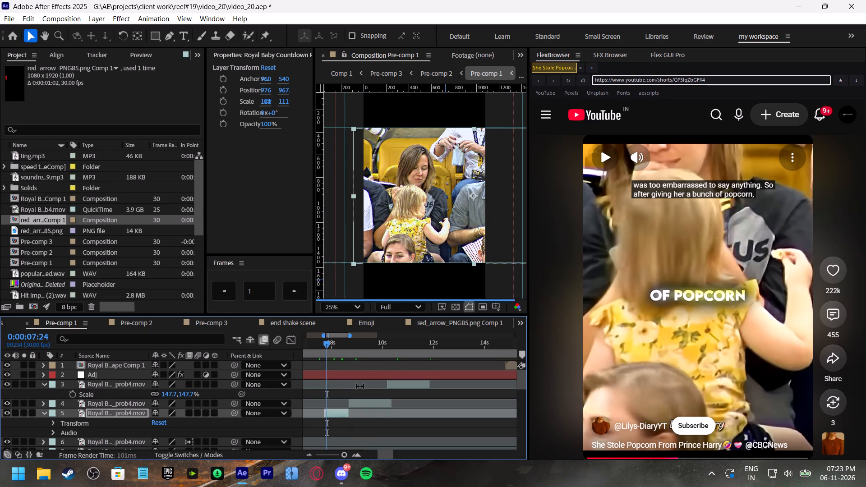
Preview the clips of layers 5, 4 and 3 from 0:00:07:20 to check how their lower edges align at the cuts.
{"action": "left_click", "coordinate": [322, 340]}
{"action": "key", "text": "space"}
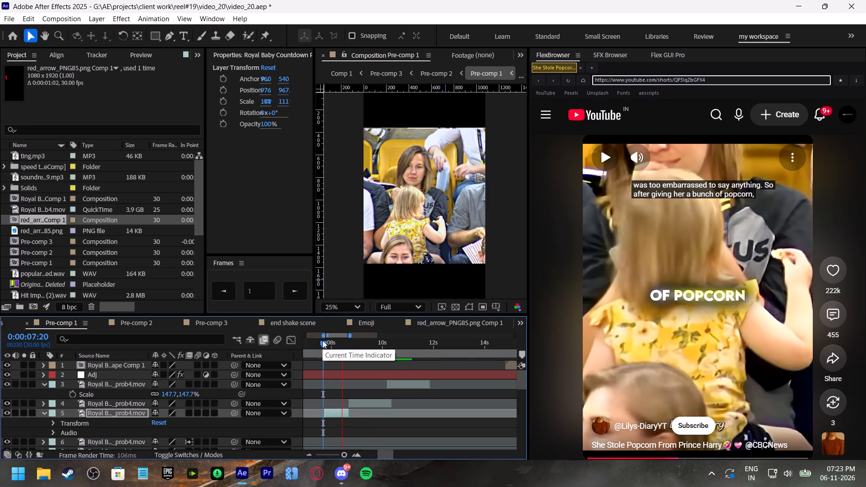
{"action": "left_click", "coordinate": [388, 338]}
{"action": "left_click", "coordinate": [374, 342]}
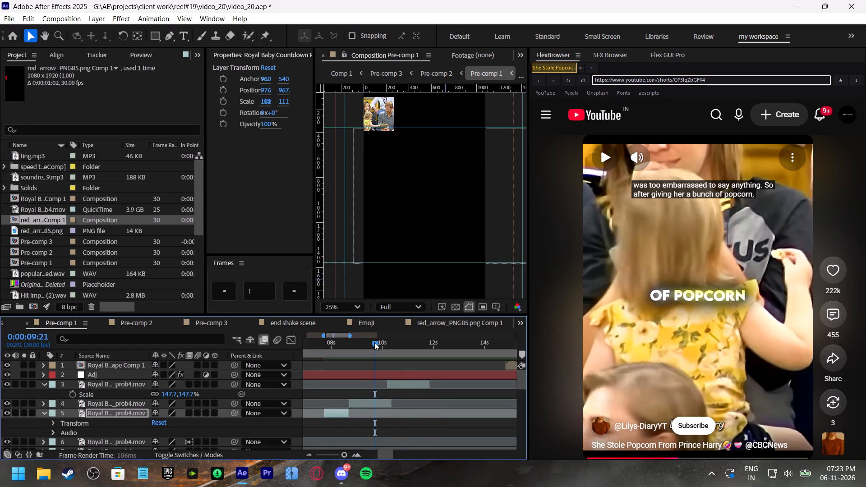
{"action": "key", "text": "space"}
{"action": "left_click_drag", "start_coordinate": [392, 343], "coordinate": [396, 343]}
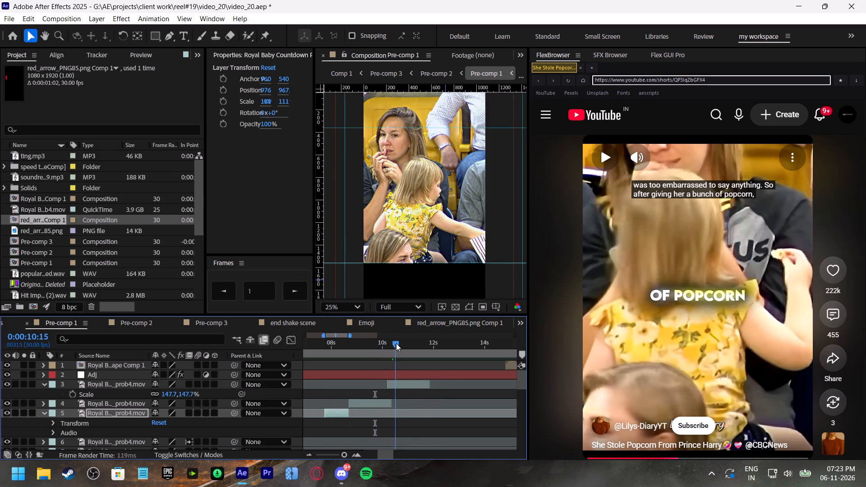
{"action": "left_click_drag", "start_coordinate": [396, 343], "coordinate": [399, 345]}
{"action": "key", "text": "space"}
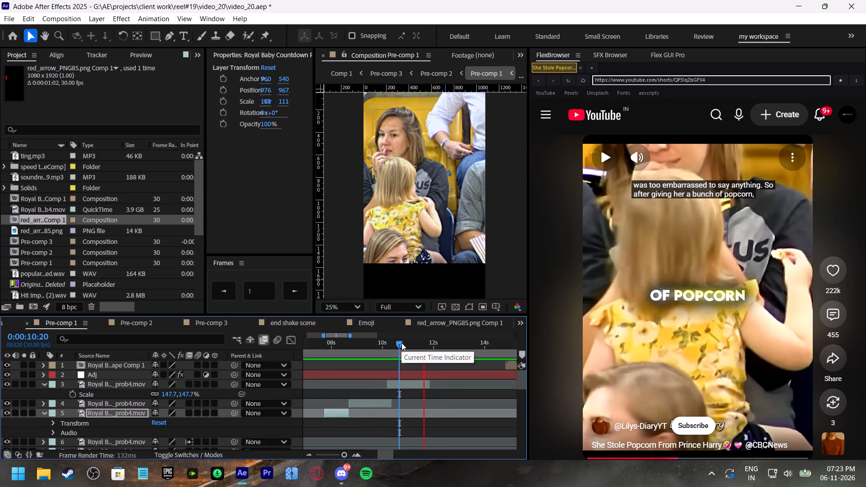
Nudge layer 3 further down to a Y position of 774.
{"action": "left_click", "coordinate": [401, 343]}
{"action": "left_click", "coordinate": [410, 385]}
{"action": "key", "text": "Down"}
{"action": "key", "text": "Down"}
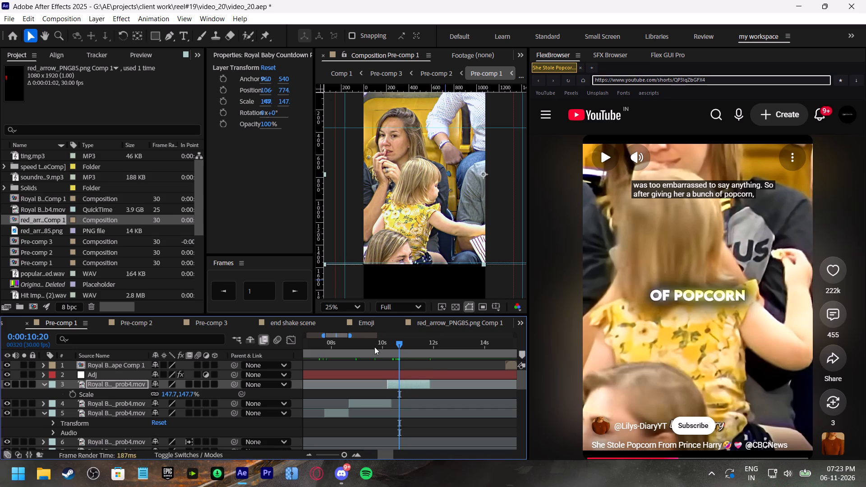
Examine the framing across layers 5, 4 and 3, replaying from 0:00:09:19 and scrubbing from 0:00:08:08.
{"action": "left_click", "coordinate": [373, 345]}
{"action": "key", "text": "space"}
{"action": "left_click", "coordinate": [373, 345]}
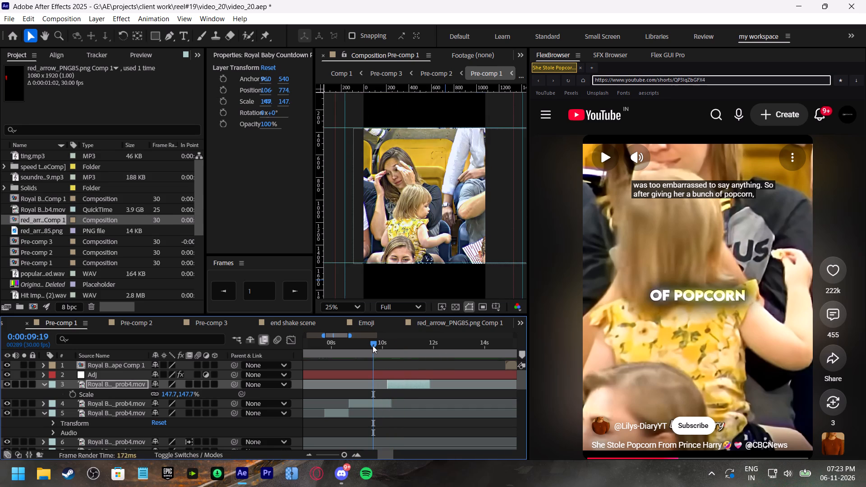
{"action": "key", "text": "space"}
{"action": "left_click", "coordinate": [373, 345]}
{"action": "key", "text": "space"}
{"action": "left_click_drag", "start_coordinate": [373, 345], "coordinate": [338, 345]}
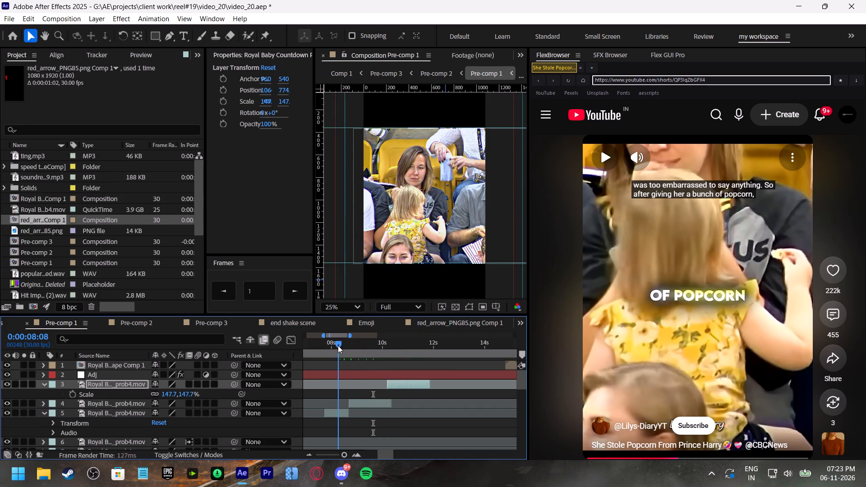
{"action": "left_click_drag", "start_coordinate": [338, 345], "coordinate": [360, 351]}
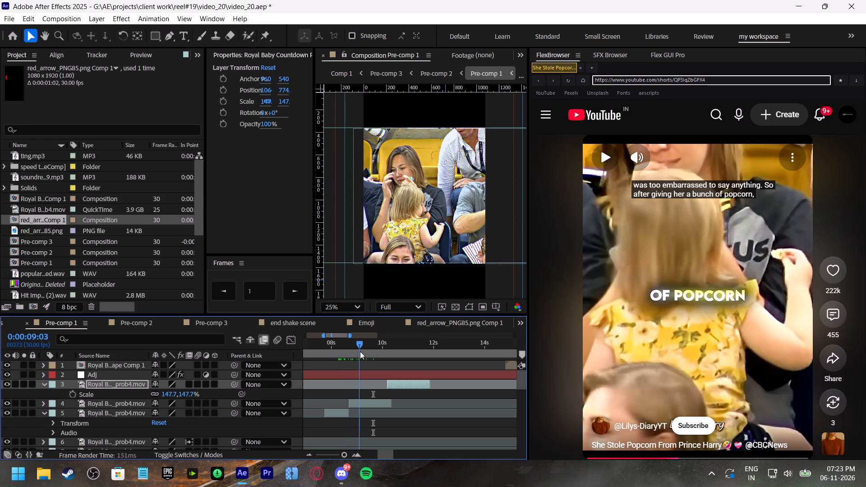
{"action": "left_click_drag", "start_coordinate": [360, 351], "coordinate": [383, 365]}
{"action": "key", "text": "space"}
{"action": "left_click", "coordinate": [378, 345]}
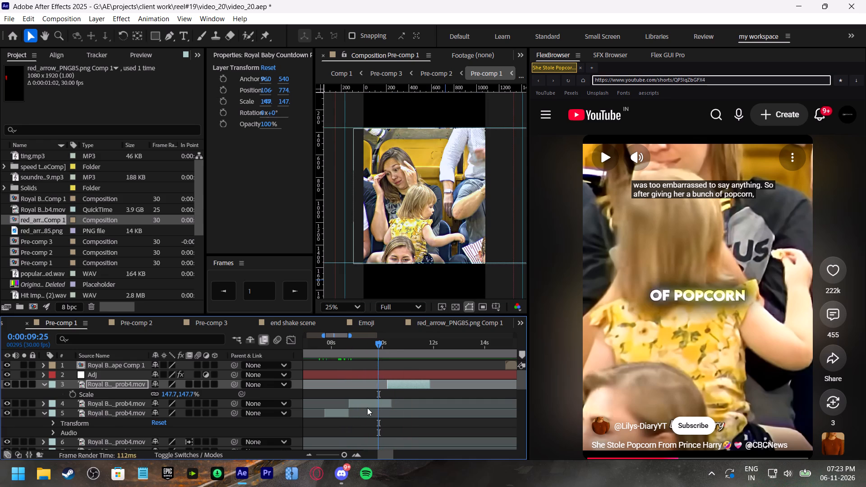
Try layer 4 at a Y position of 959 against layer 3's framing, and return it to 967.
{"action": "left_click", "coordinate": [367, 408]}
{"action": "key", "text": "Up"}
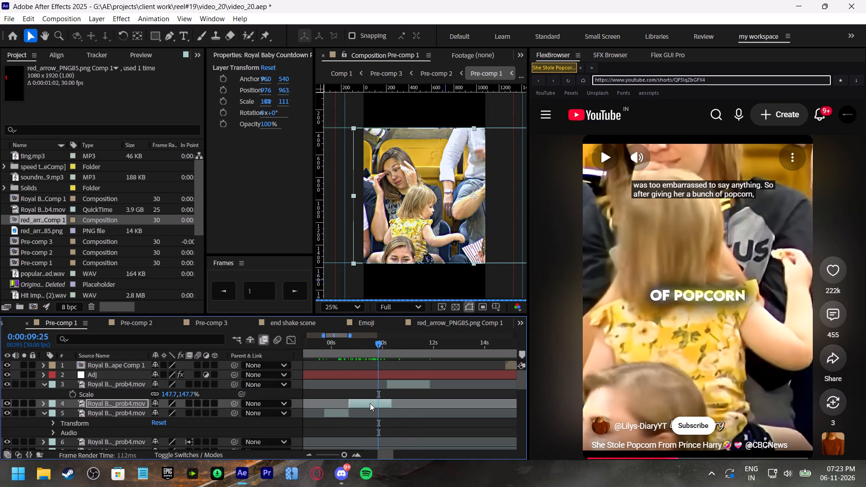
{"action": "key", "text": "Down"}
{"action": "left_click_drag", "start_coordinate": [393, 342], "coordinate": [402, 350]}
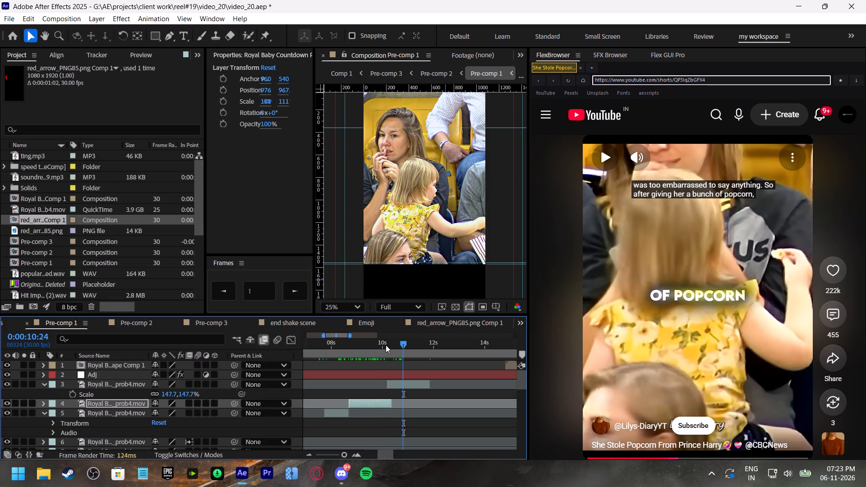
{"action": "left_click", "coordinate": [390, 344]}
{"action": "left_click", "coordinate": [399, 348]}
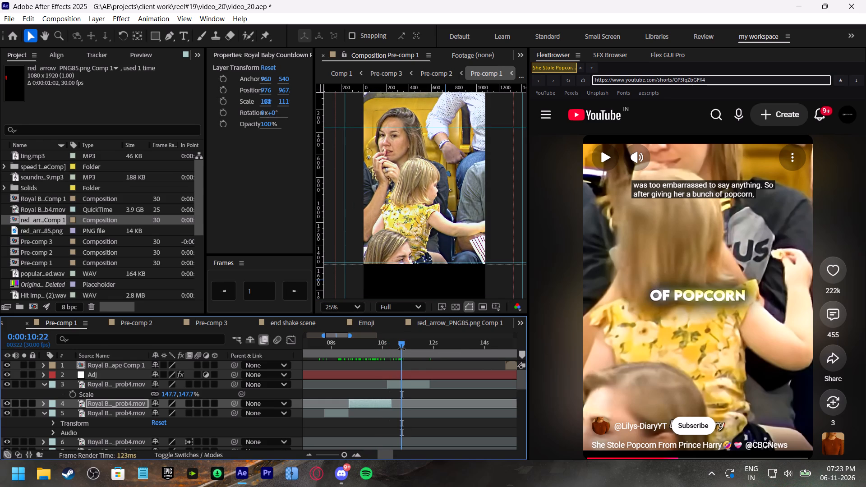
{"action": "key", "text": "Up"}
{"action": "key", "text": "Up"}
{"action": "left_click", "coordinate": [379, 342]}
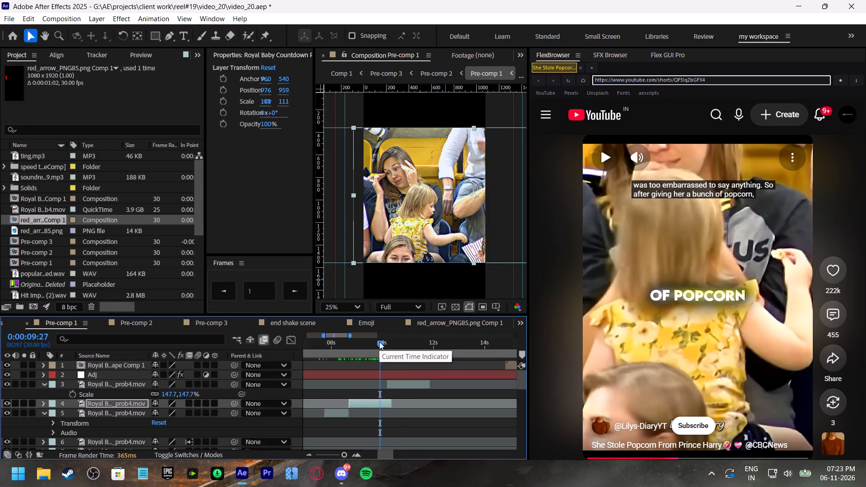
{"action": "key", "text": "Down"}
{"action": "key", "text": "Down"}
Nudge layer 3 back up to a Y position of 766 and replay the cut from 0:00:09:28.
{"action": "left_click", "coordinate": [404, 342]}
{"action": "left_click", "coordinate": [402, 380]}
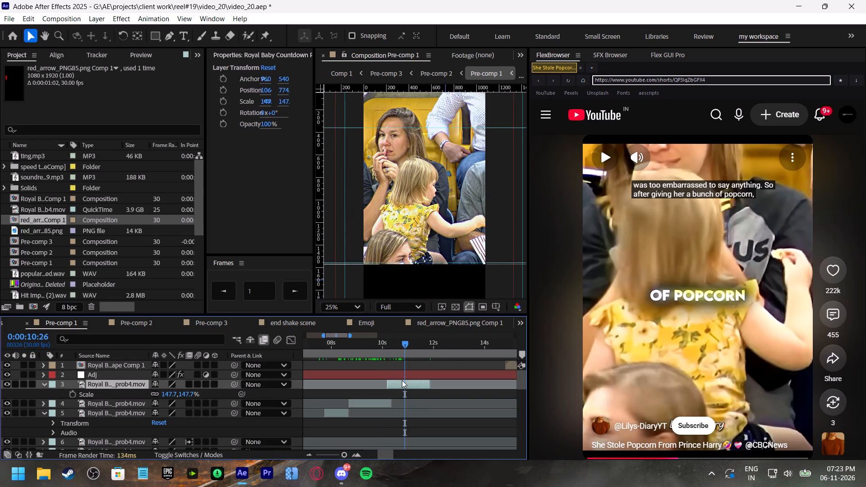
{"action": "key", "text": "Up"}
{"action": "key", "text": "Up"}
{"action": "left_click", "coordinate": [381, 340]}
{"action": "key", "text": "space"}
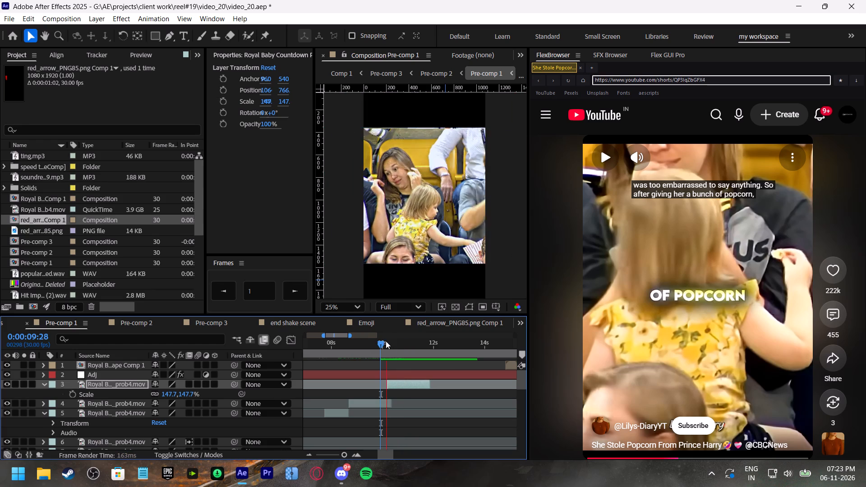
{"action": "left_click_drag", "start_coordinate": [398, 343], "coordinate": [384, 348]}
{"action": "key", "text": "space"}
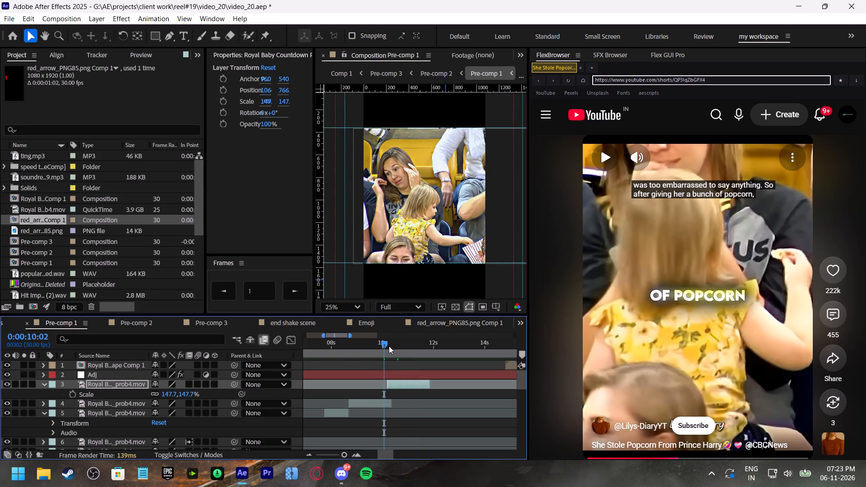
Reframe layer 3 at 0:00:11:06, shifting it slightly sideways and up to a Y position of 758, and save the project.
{"action": "left_click", "coordinate": [412, 350]}
{"action": "left_click", "coordinate": [413, 345]}
{"action": "left_click", "coordinate": [413, 386]}
{"action": "left_click_drag", "start_coordinate": [439, 234], "coordinate": [447, 234]}
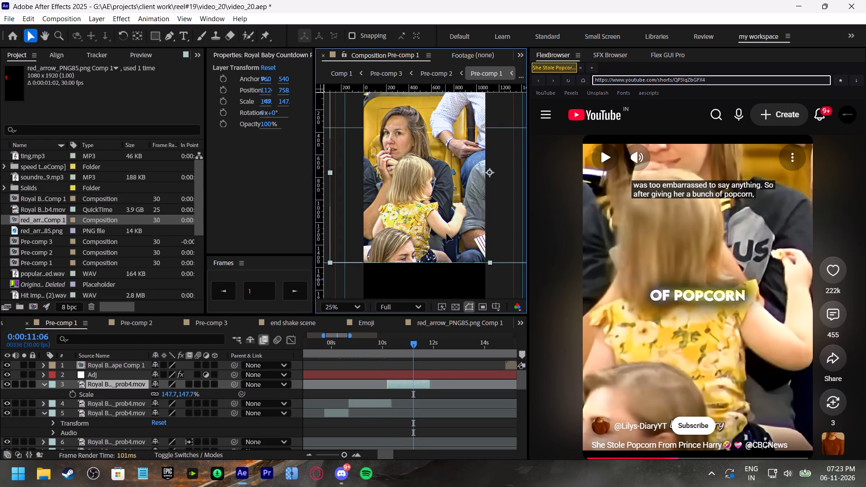
{"action": "left_click_drag", "start_coordinate": [447, 234], "coordinate": [447, 234]}
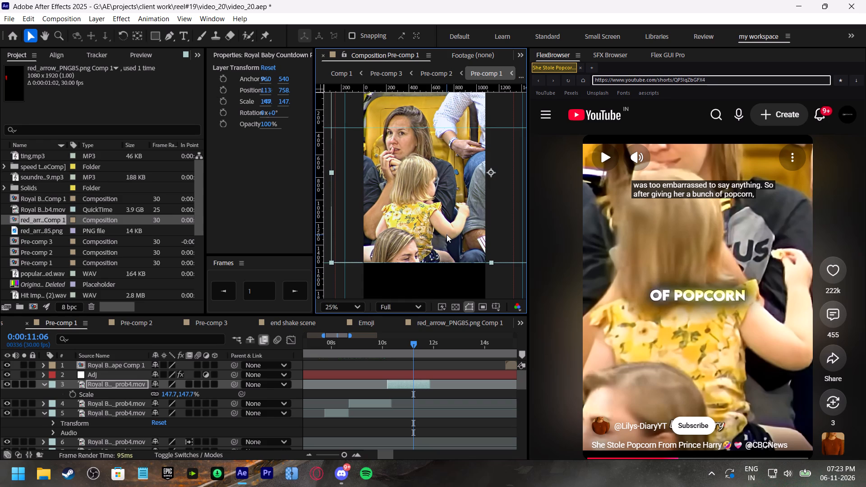
{"action": "key", "text": "ctrl+s"}
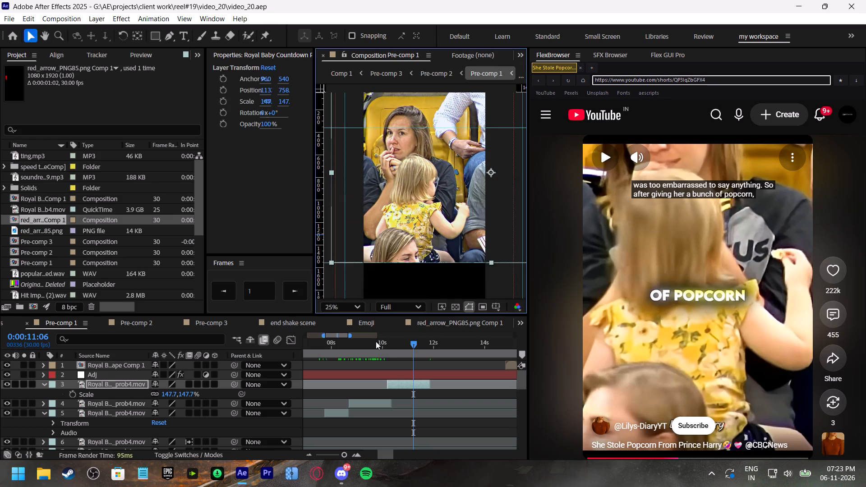
Replay the cut into layer 3 from 0:00:09:22, nudge the layer down to a Y position of 762, and replay from 0:00:09:23.
{"action": "left_click", "coordinate": [376, 341]}
{"action": "key", "text": "space"}
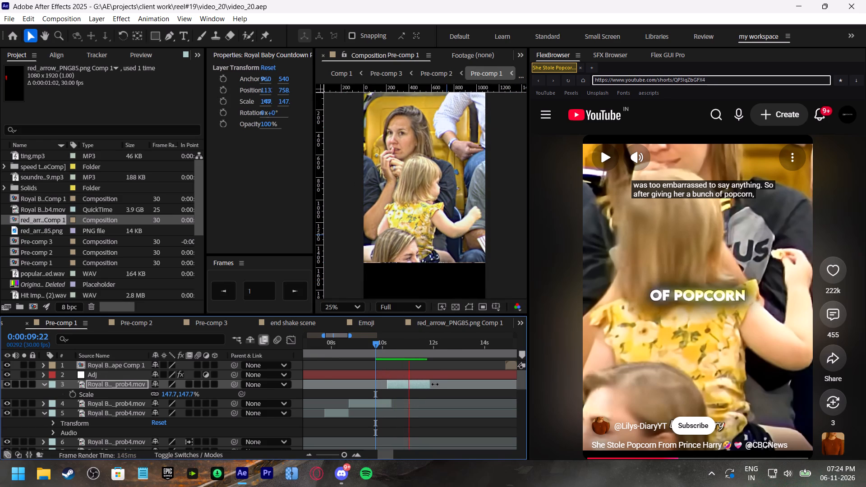
{"action": "scroll", "coordinate": [435, 384], "scroll_direction": "down", "scroll_amount": 1, "text": "shift"}
{"action": "left_click", "coordinate": [384, 343]}
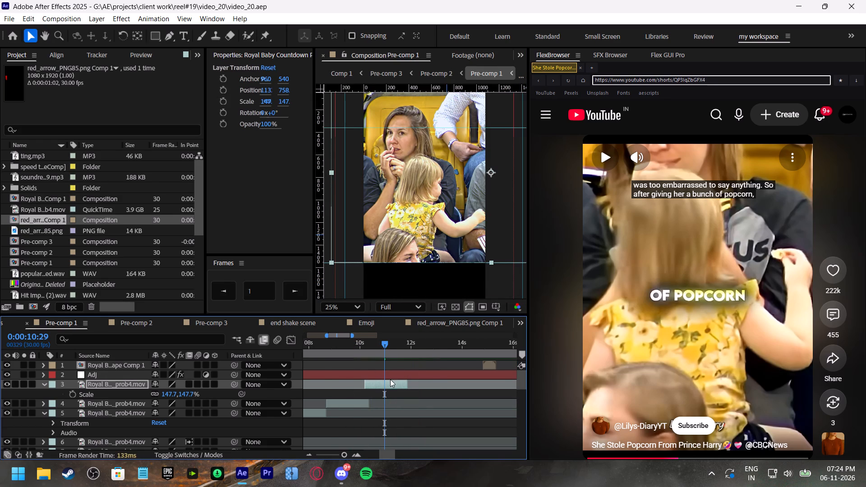
{"action": "left_click", "coordinate": [390, 381]}
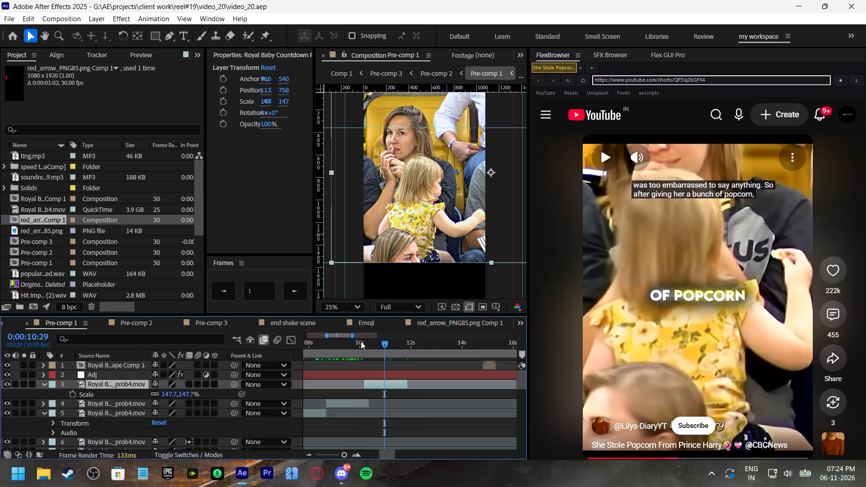
{"action": "left_click", "coordinate": [349, 346]}
{"action": "left_click", "coordinate": [372, 343]}
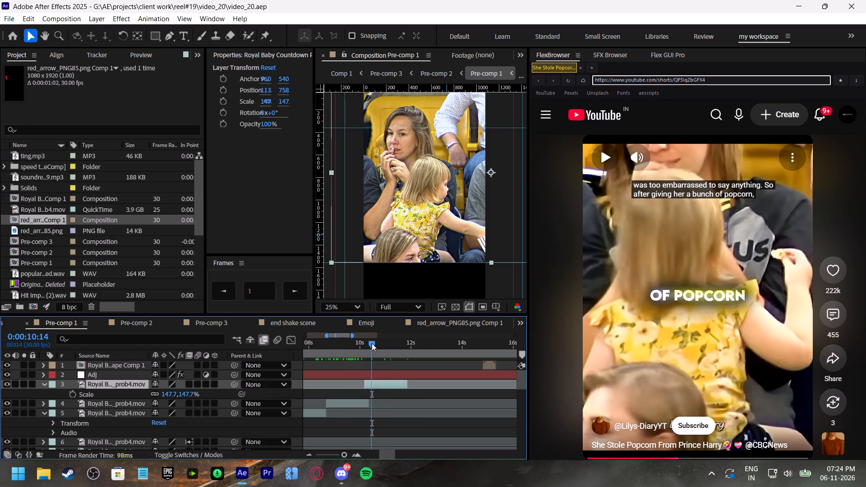
{"action": "key", "text": "Down"}
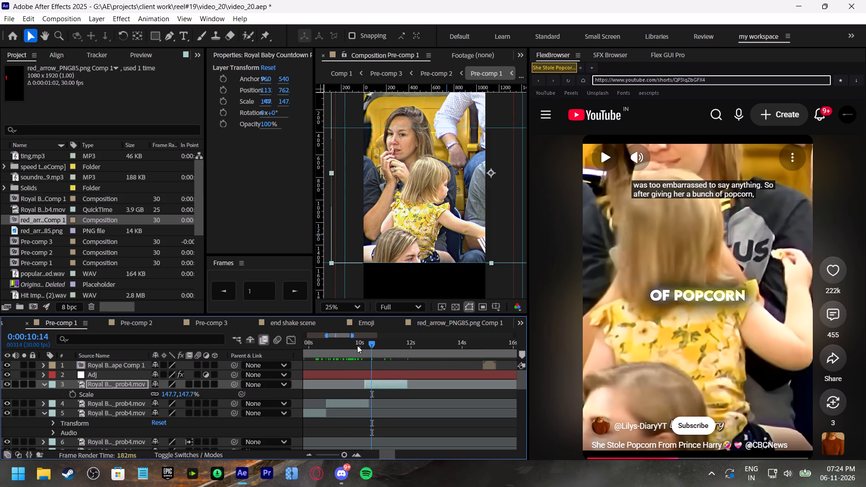
{"action": "left_click", "coordinate": [354, 340]}
{"action": "key", "text": "space"}
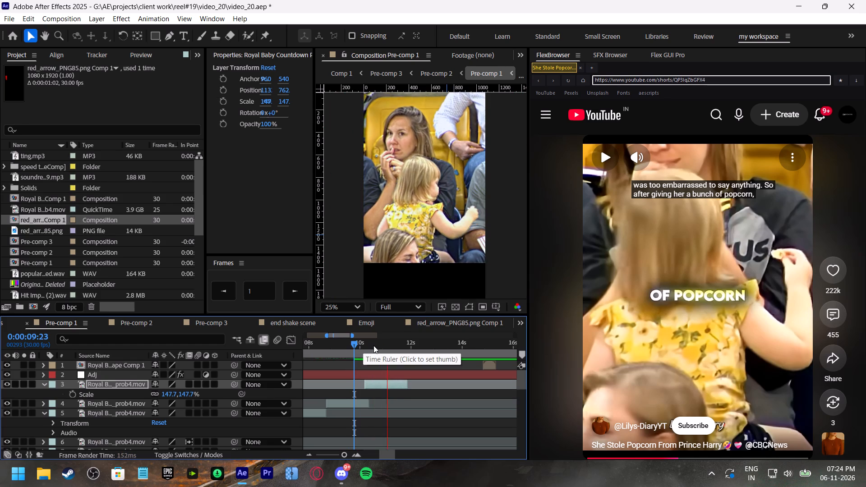
{"action": "left_click", "coordinate": [387, 343]}
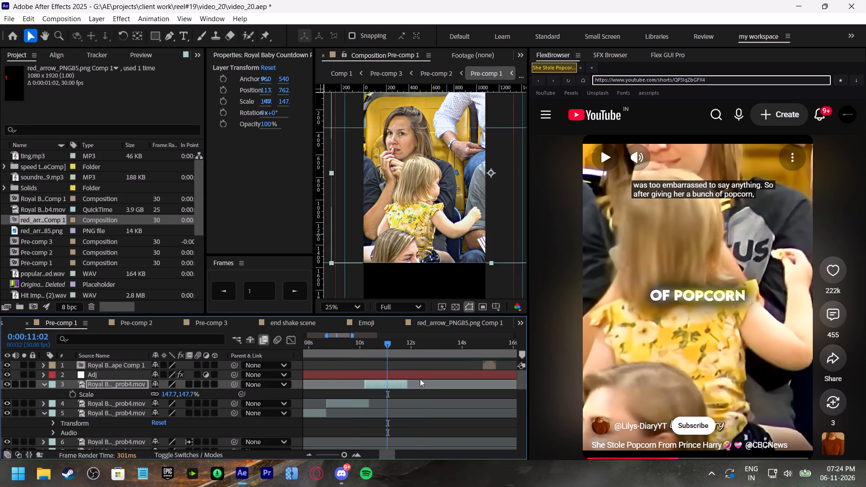
Play from 0:00:11:02, scrub the masked transition from layer 12 to layer 13, and compare its footage with the reference short.
{"action": "scroll", "coordinate": [423, 386], "scroll_direction": "down", "scroll_amount": 3, "text": "shift"}
{"action": "key", "text": "space"}
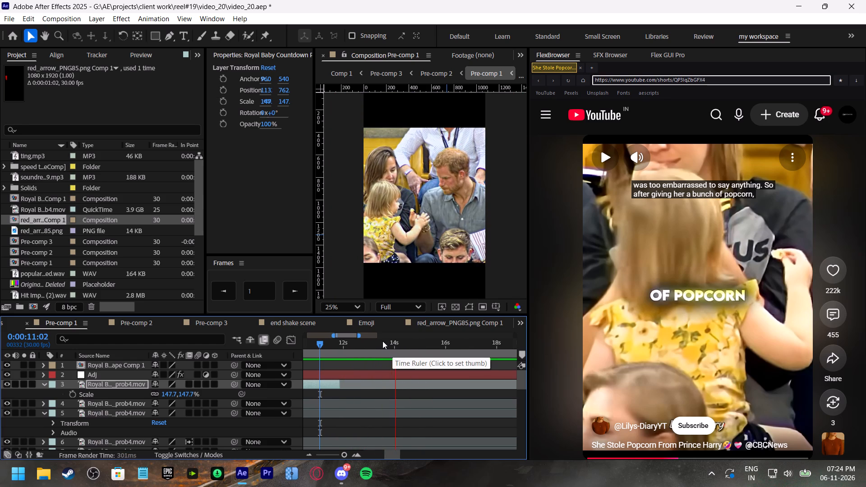
{"action": "left_click", "coordinate": [415, 343]}
{"action": "scroll", "coordinate": [438, 372], "scroll_direction": "down", "scroll_amount": 4}
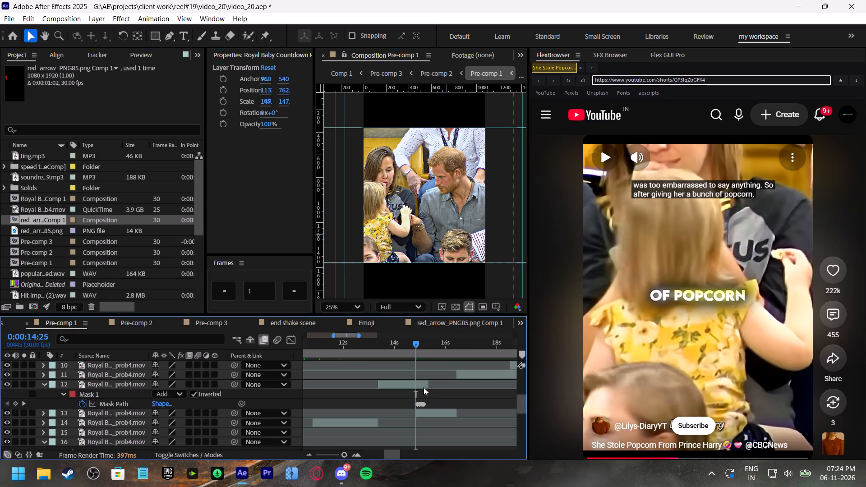
{"action": "left_click", "coordinate": [424, 387]}
{"action": "left_click_drag", "start_coordinate": [415, 343], "coordinate": [419, 347]}
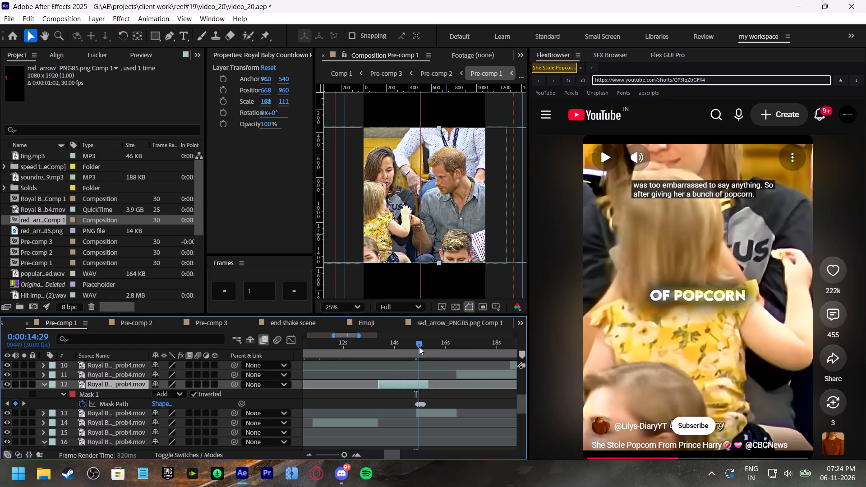
{"action": "left_click_drag", "start_coordinate": [419, 347], "coordinate": [414, 346]}
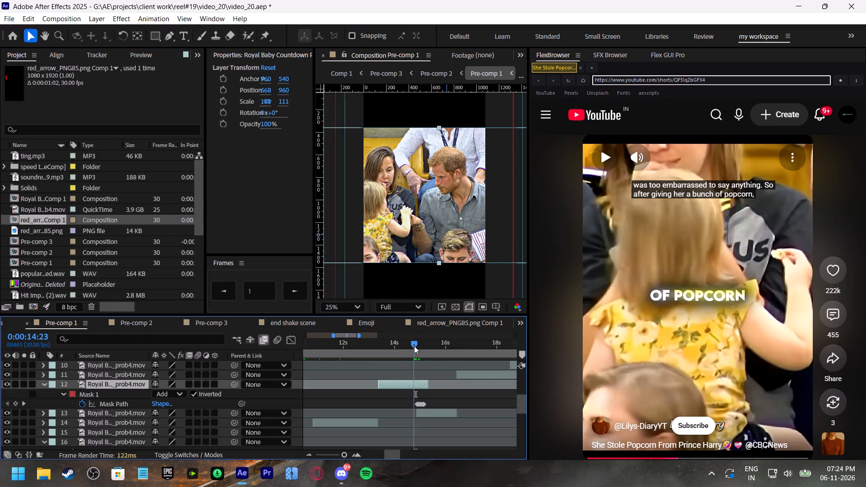
{"action": "left_click_drag", "start_coordinate": [414, 346], "coordinate": [422, 350]}
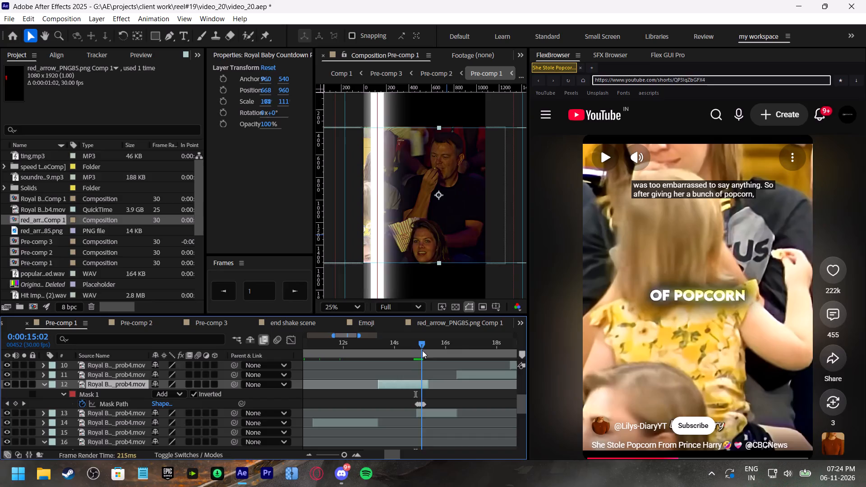
{"action": "left_click_drag", "start_coordinate": [422, 350], "coordinate": [427, 352]}
{"action": "left_click", "coordinate": [643, 325]}
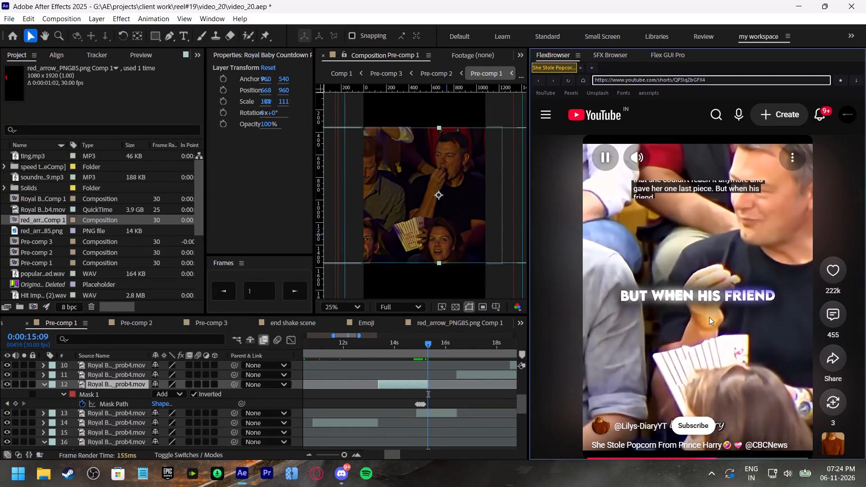
{"action": "left_click", "coordinate": [709, 317]}
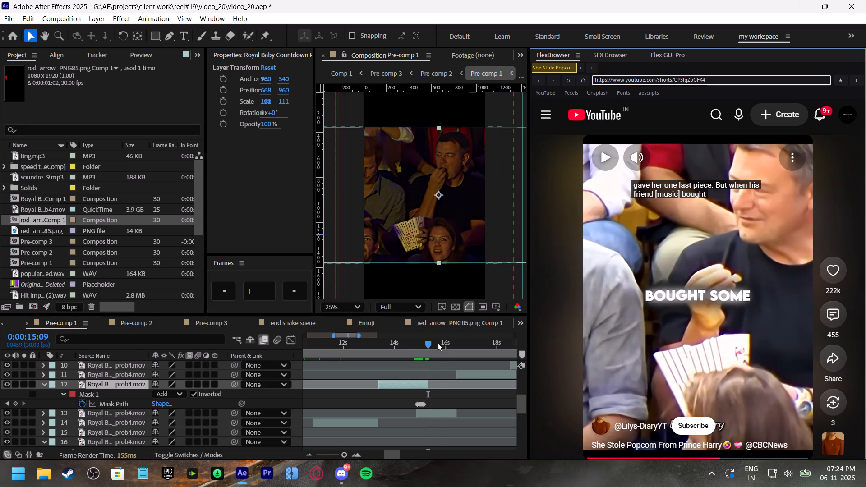
{"action": "left_click", "coordinate": [438, 343]}
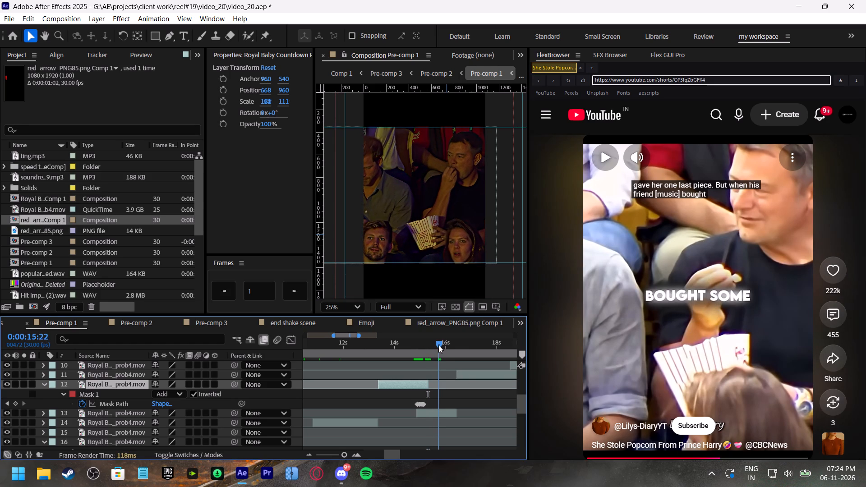
{"action": "left_click", "coordinate": [422, 345]}
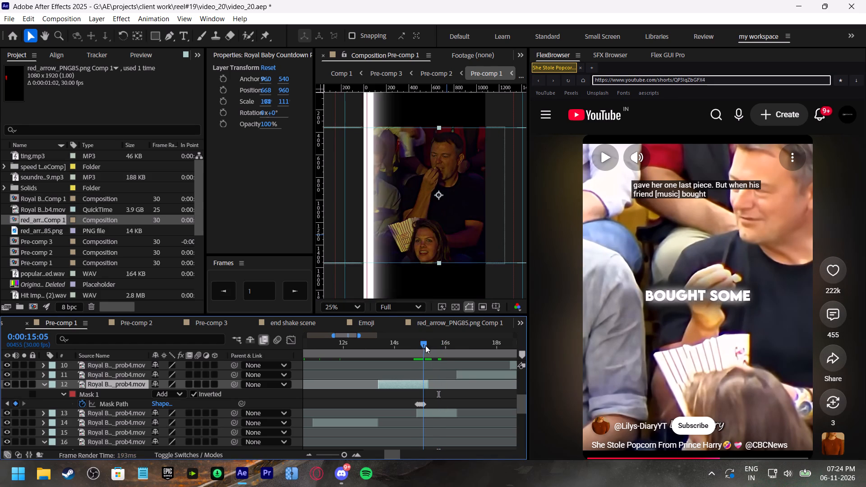
Slip layer 13's source footage, keeping its in and out points, to the brightly lit shot of Prince Harry beside the friend holding popcorn.
{"action": "left_click", "coordinate": [442, 413]}
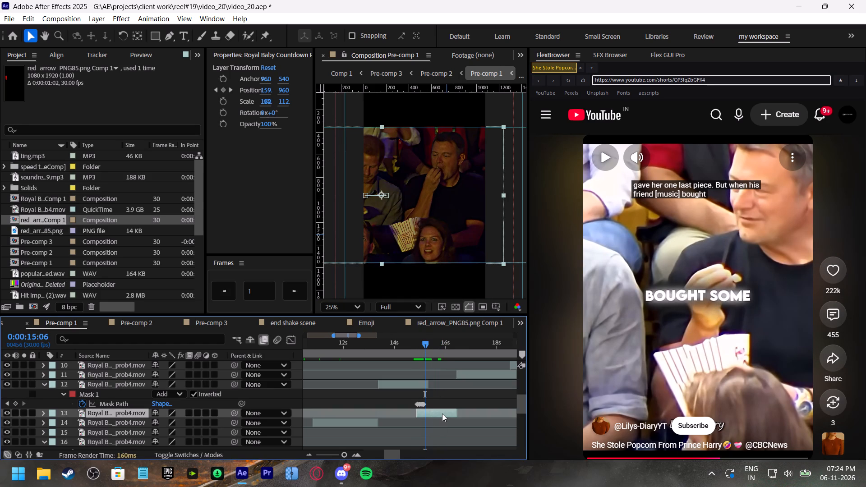
{"action": "key", "text": "v"}
{"action": "key", "text": "u"}
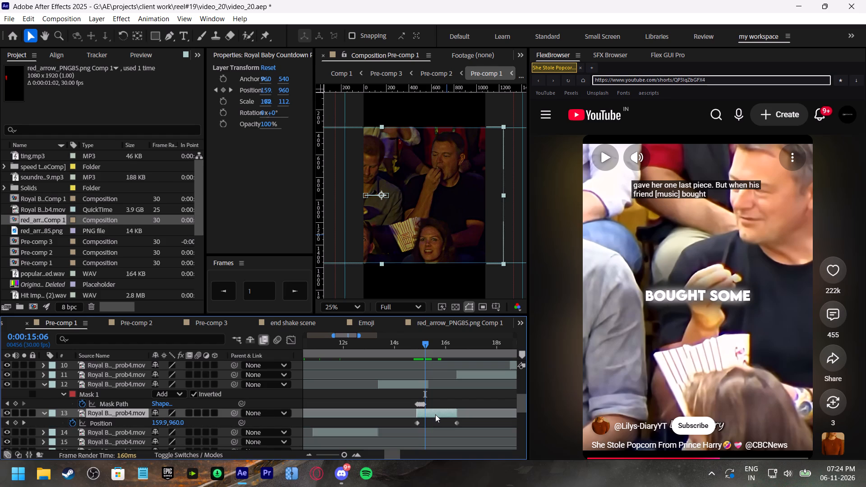
{"action": "key", "text": "u"}
{"action": "type", "text": "uy"}
{"action": "left_click_drag", "start_coordinate": [435, 414], "coordinate": [466, 415]}
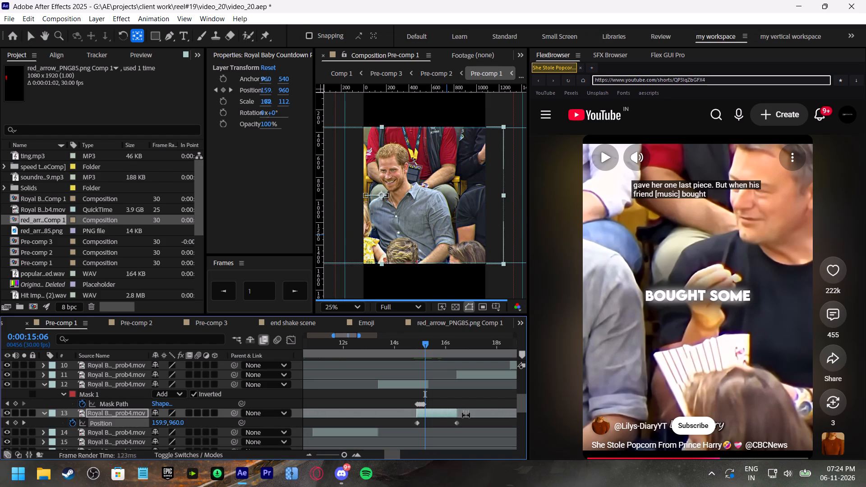
{"action": "left_click_drag", "start_coordinate": [466, 415], "coordinate": [473, 416]}
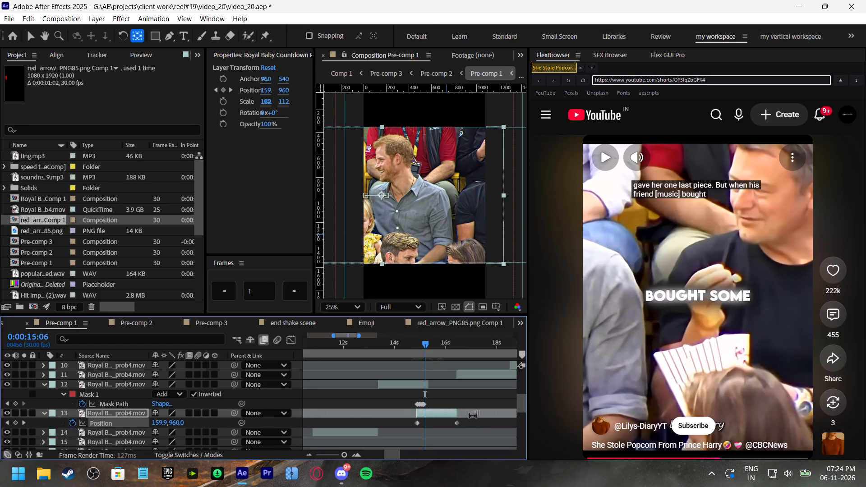
{"action": "left_click_drag", "start_coordinate": [473, 416], "coordinate": [422, 416]}
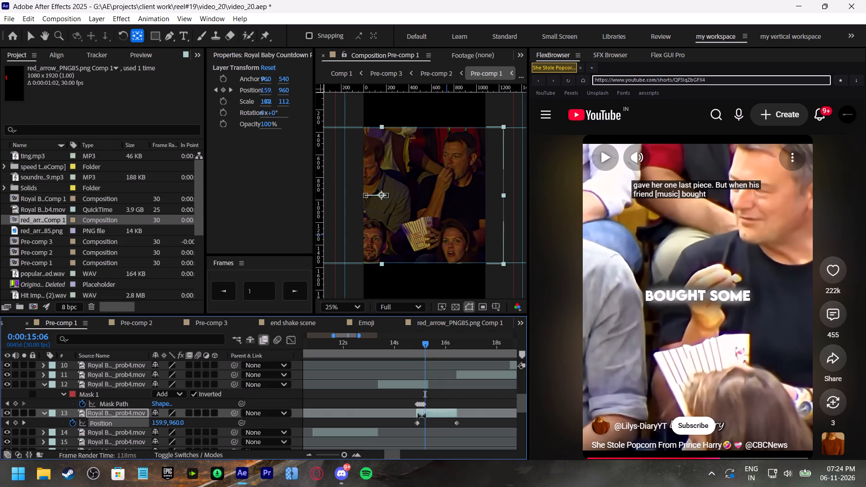
{"action": "left_click_drag", "start_coordinate": [422, 416], "coordinate": [403, 415]}
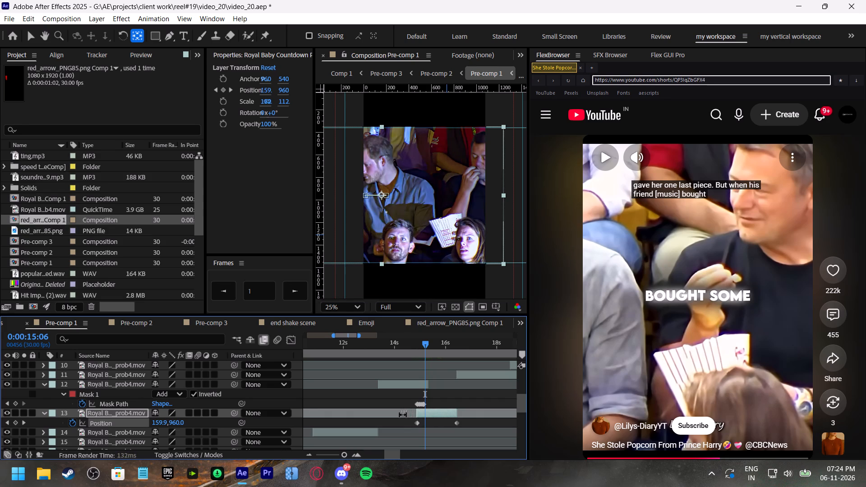
{"action": "left_click_drag", "start_coordinate": [403, 415], "coordinate": [351, 409]}
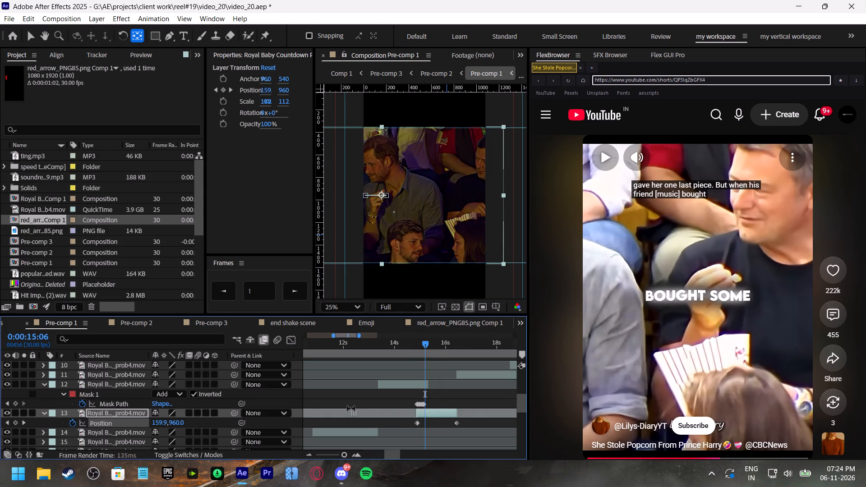
{"action": "left_click_drag", "start_coordinate": [351, 409], "coordinate": [343, 408]}
{"action": "left_click_drag", "start_coordinate": [444, 413], "coordinate": [397, 409]}
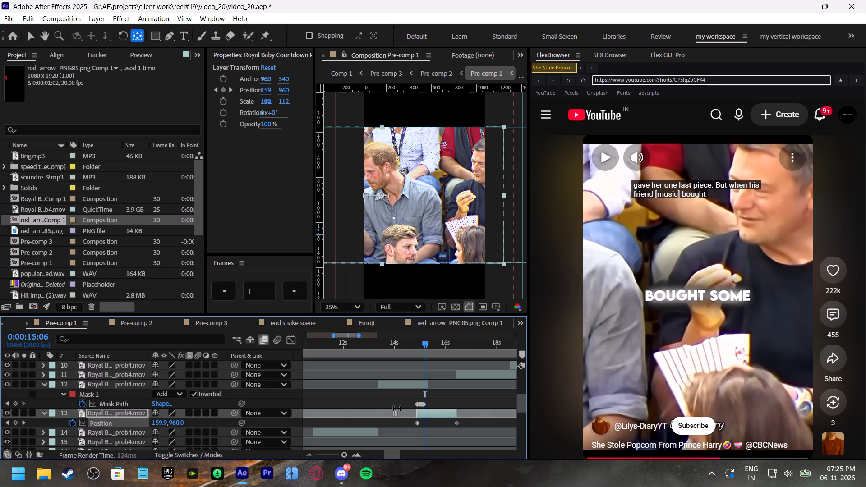
{"action": "left_click_drag", "start_coordinate": [397, 409], "coordinate": [437, 409]}
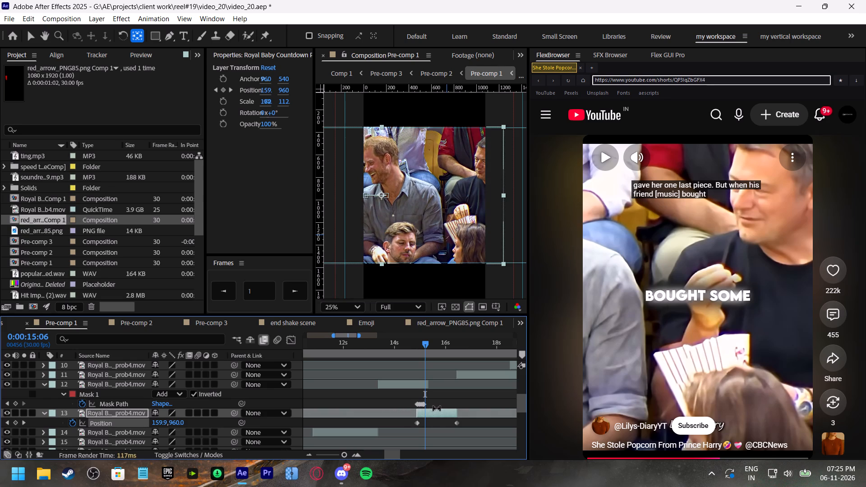
{"action": "key", "text": "v"}
Scrub through layer 13's sideways pan and delete its first Position keyframe at 0:00:14:27.
{"action": "left_click", "coordinate": [440, 414]}
{"action": "left_click_drag", "start_coordinate": [431, 345], "coordinate": [433, 345]}
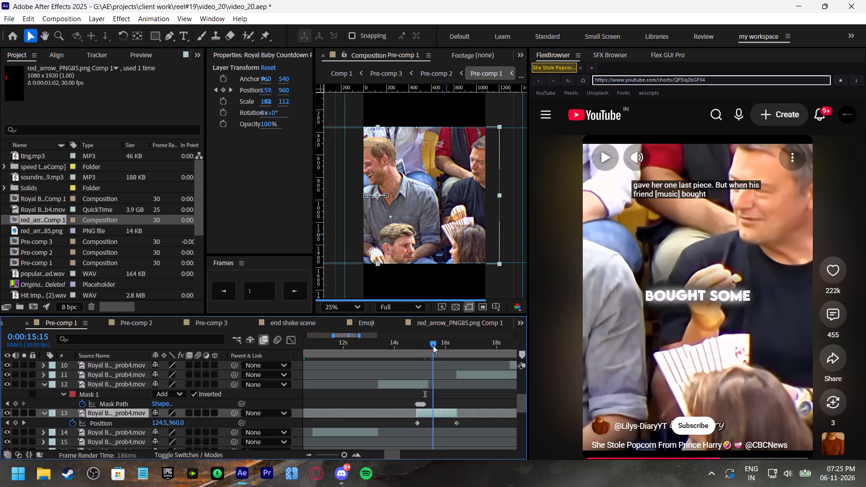
{"action": "left_click_drag", "start_coordinate": [433, 345], "coordinate": [451, 354]}
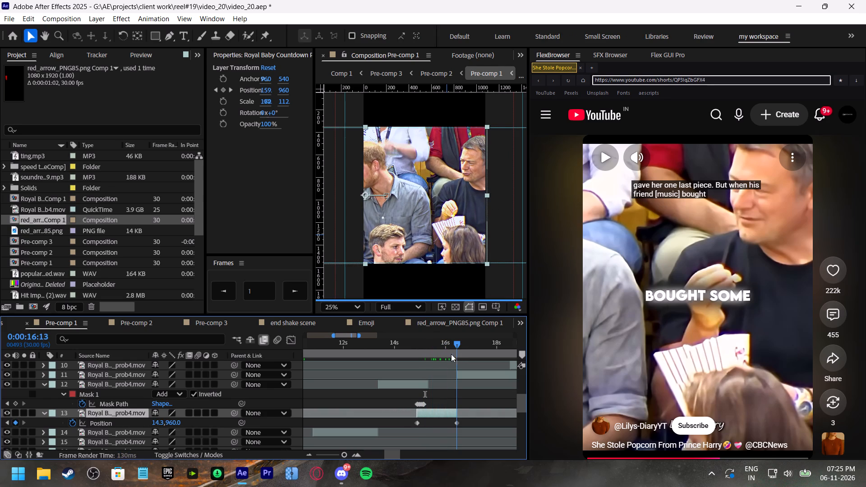
{"action": "left_click_drag", "start_coordinate": [451, 354], "coordinate": [432, 356]}
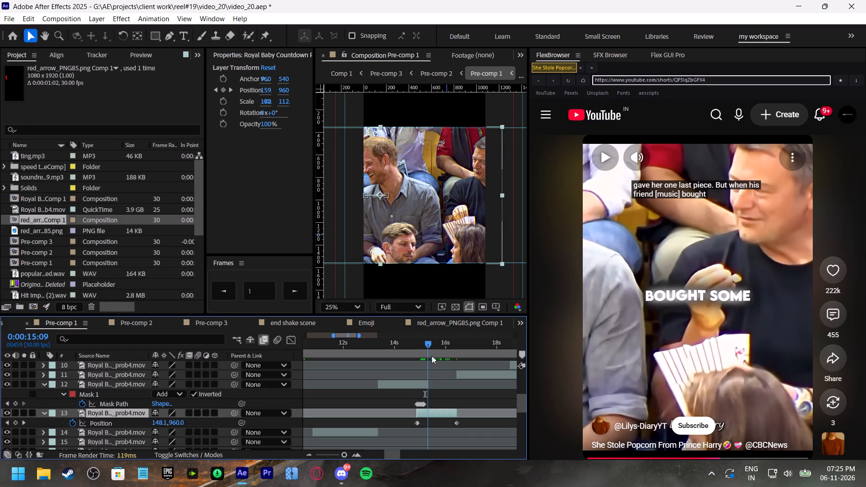
{"action": "left_click_drag", "start_coordinate": [432, 356], "coordinate": [418, 354]}
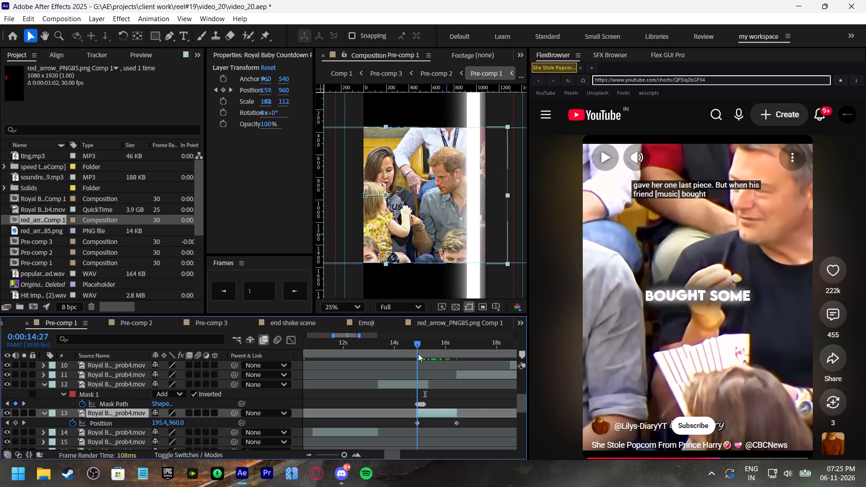
{"action": "left_click_drag", "start_coordinate": [418, 354], "coordinate": [438, 364]}
{"action": "left_click", "coordinate": [417, 425]}
{"action": "left_click_drag", "start_coordinate": [447, 346], "coordinate": [450, 347]}
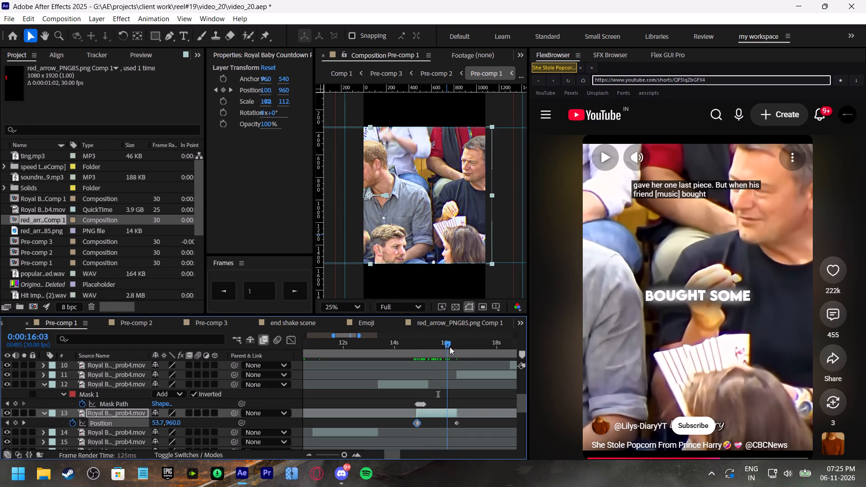
{"action": "left_click_drag", "start_coordinate": [450, 347], "coordinate": [457, 352]}
{"action": "key", "text": "BackSpace"}
At 0:00:15:25, scale layer 13 to 150% and reposition it to -321.7, 960 to frame the friend holding popcorn.
{"action": "left_click", "coordinate": [442, 339]}
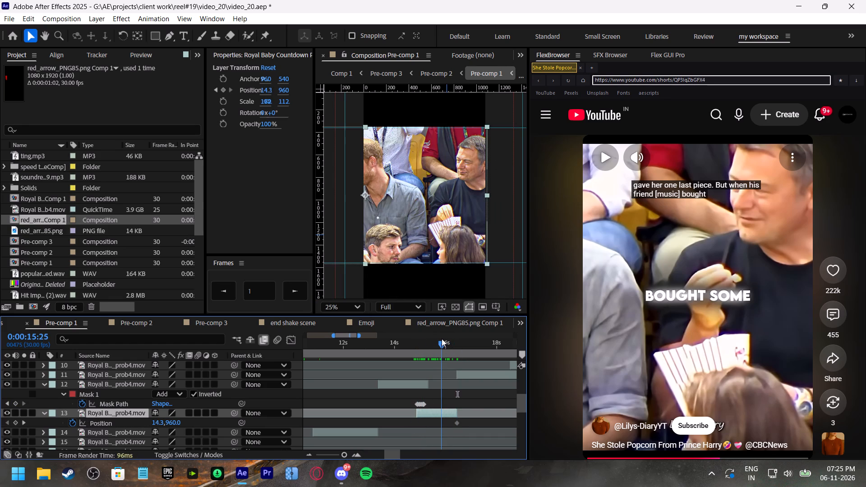
{"action": "left_click", "coordinate": [450, 410]}
{"action": "left_click_drag", "start_coordinate": [486, 265], "coordinate": [493, 268]}
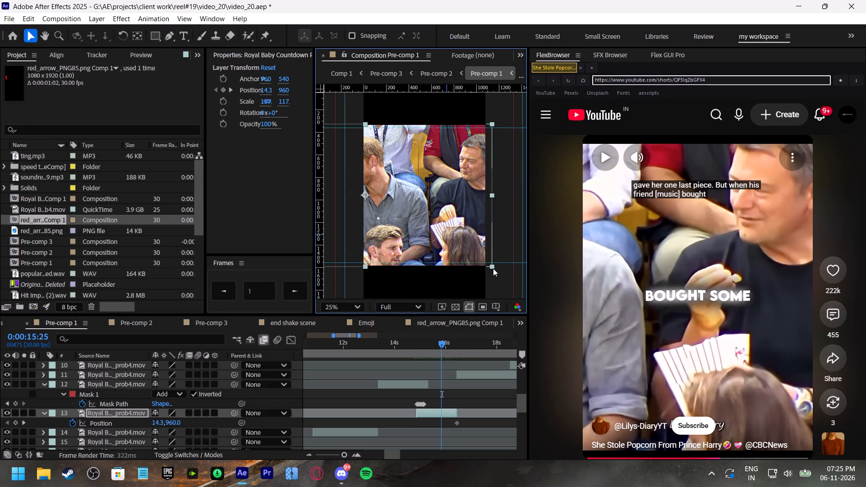
{"action": "left_click_drag", "start_coordinate": [493, 268], "coordinate": [511, 292]}
{"action": "left_click_drag", "start_coordinate": [462, 223], "coordinate": [456, 223]}
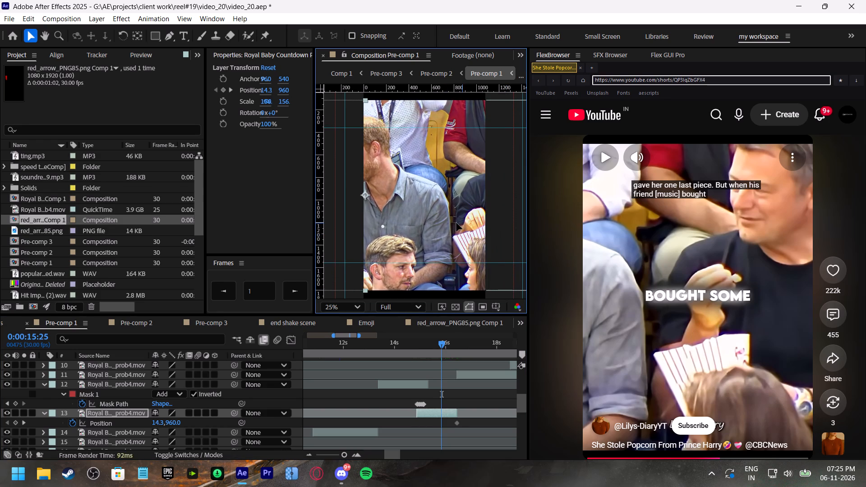
{"action": "left_click_drag", "start_coordinate": [456, 223], "coordinate": [413, 225]}
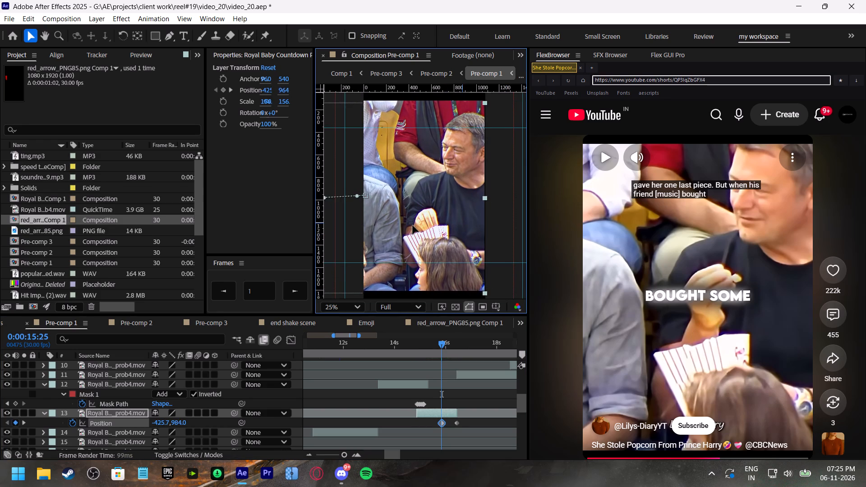
{"action": "left_click_drag", "start_coordinate": [413, 225], "coordinate": [417, 233]}
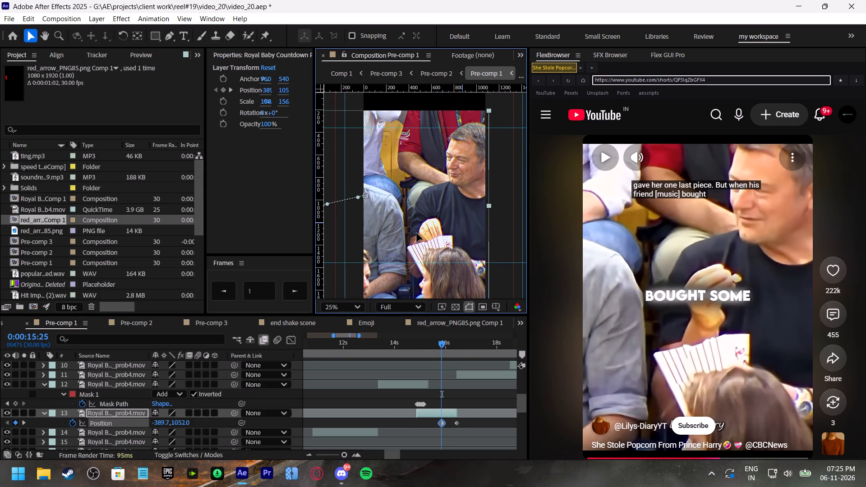
{"action": "left_click_drag", "start_coordinate": [417, 233], "coordinate": [418, 228]}
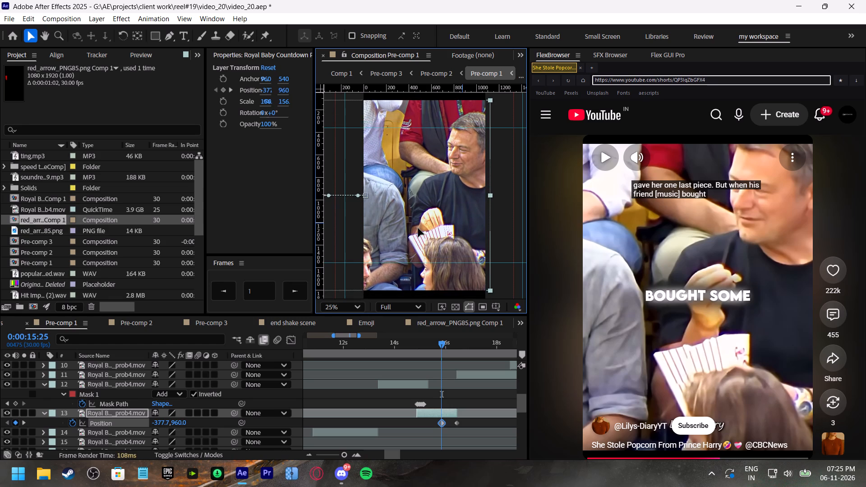
{"action": "left_click_drag", "start_coordinate": [418, 228], "coordinate": [417, 230]}
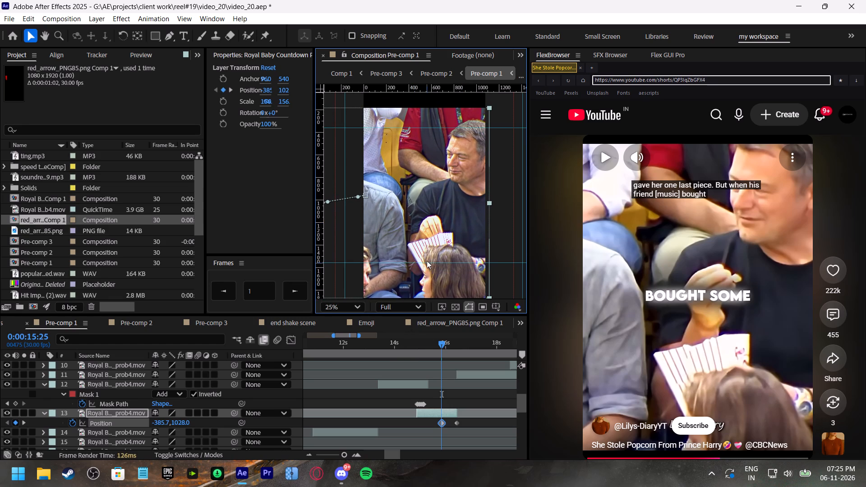
{"action": "left_click_drag", "start_coordinate": [455, 240], "coordinate": [458, 224]}
{"action": "left_click_drag", "start_coordinate": [493, 283], "coordinate": [492, 282]}
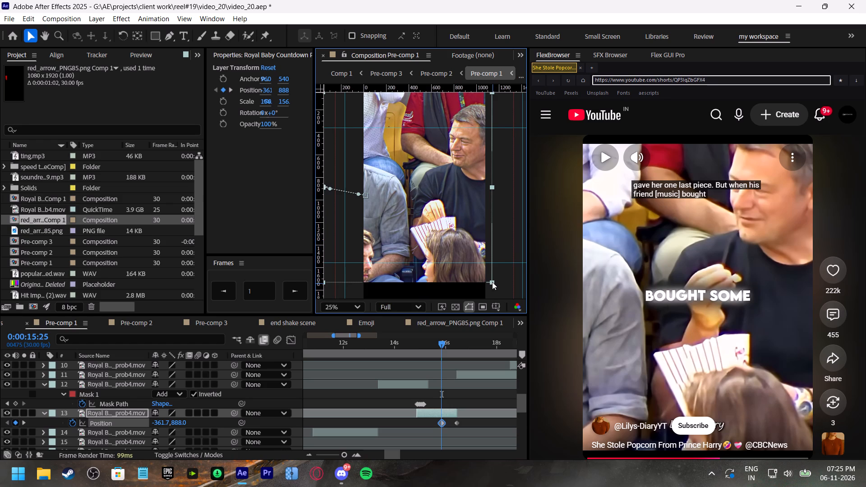
{"action": "left_click_drag", "start_coordinate": [492, 282], "coordinate": [486, 268]}
{"action": "left_click_drag", "start_coordinate": [462, 236], "coordinate": [466, 244]}
Play the transition from layer 12 into layer 13 from 0:00:14:15.
{"action": "left_click", "coordinate": [417, 340]}
{"action": "left_click", "coordinate": [407, 340]}
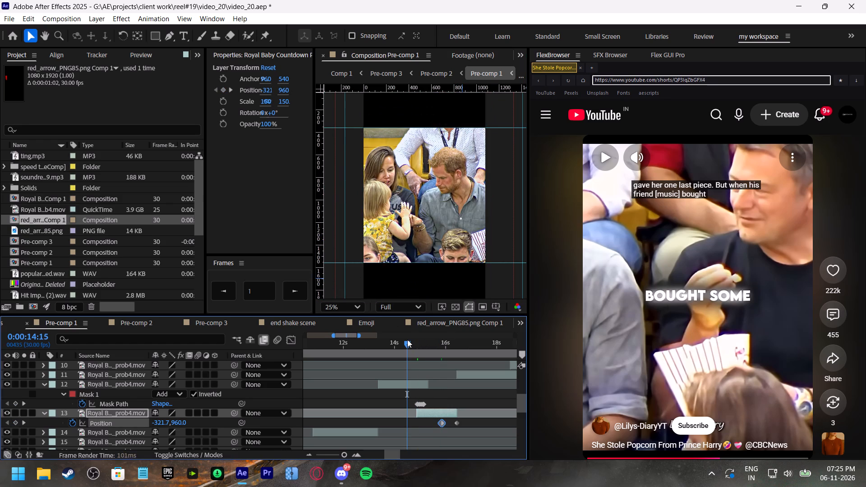
{"action": "key", "text": "space"}
{"action": "left_click_drag", "start_coordinate": [416, 337], "coordinate": [424, 339]}
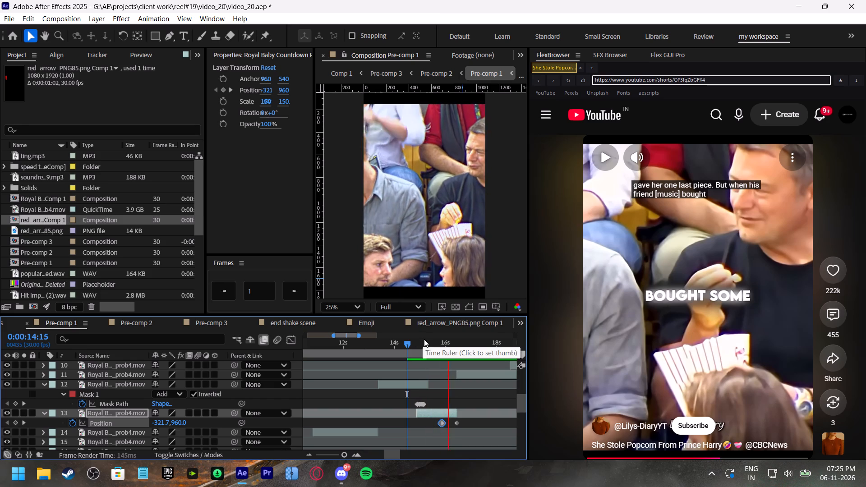
{"action": "left_click_drag", "start_coordinate": [424, 339], "coordinate": [428, 341]}
At 0:00:15:19, draw a rectangular mask on layer 13 across the full frame width between the two horizontal guides.
{"action": "left_click", "coordinate": [437, 345]}
{"action": "left_click", "coordinate": [431, 412]}
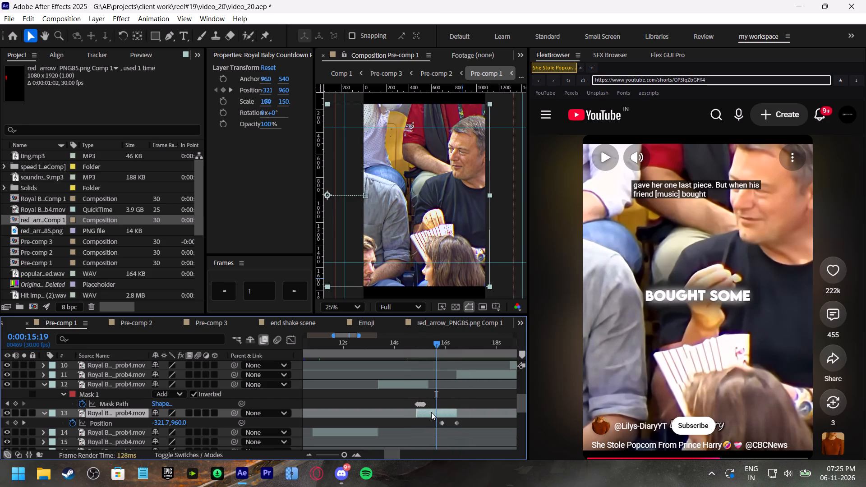
{"action": "left_click", "coordinate": [159, 36]}
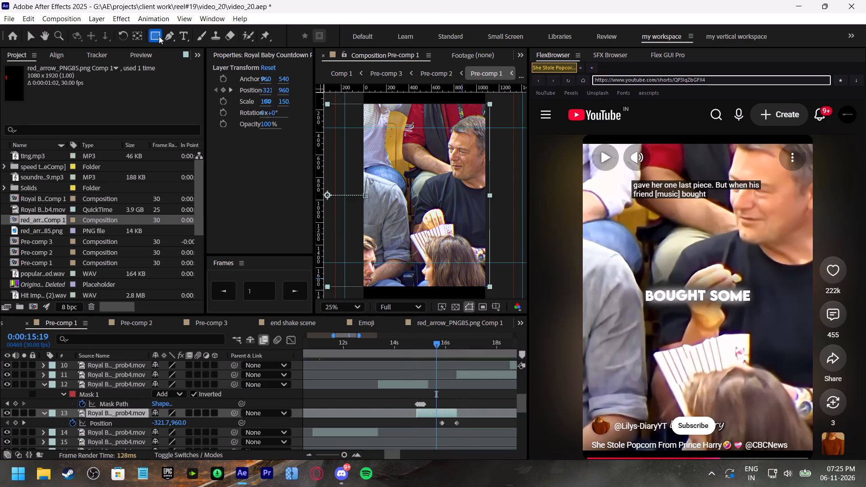
{"action": "scroll", "coordinate": [355, 126], "scroll_direction": "up", "scroll_amount": 3}
{"action": "key", "text": "space"}
{"action": "key", "text": "space"}
{"action": "key", "text": "space"}
{"action": "key", "text": "space"}
{"action": "key", "text": "space"}
{"action": "key", "text": "space"}
{"action": "key", "text": "space"}
{"action": "key", "text": "space"}
{"action": "key", "text": "space"}
{"action": "key", "text": "space"}
{"action": "key", "text": "space"}
{"action": "key", "text": "space"}
{"action": "key", "text": "space"}
{"action": "key", "text": "space"}
{"action": "key", "text": "space"}
{"action": "key", "text": "space"}
{"action": "key", "text": "space"}
{"action": "key", "text": "space"}
{"action": "key", "text": "space"}
{"action": "key", "text": "space"}
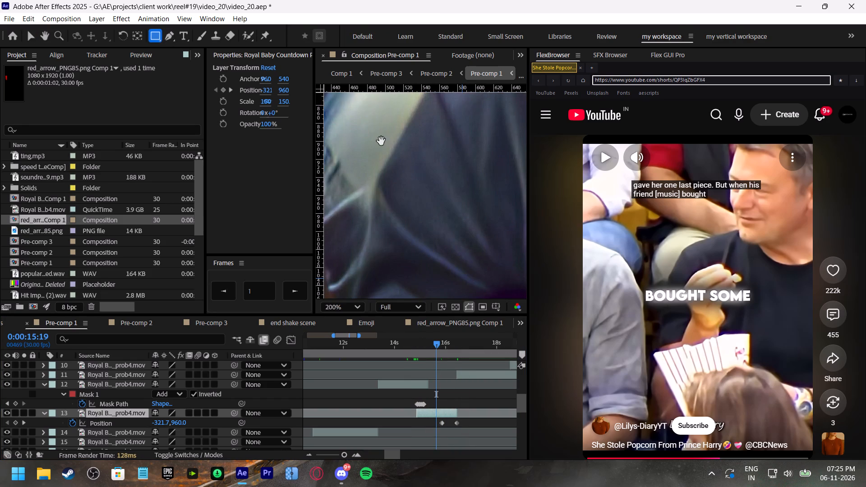
{"action": "scroll", "coordinate": [394, 148], "scroll_direction": "down", "scroll_amount": 3}
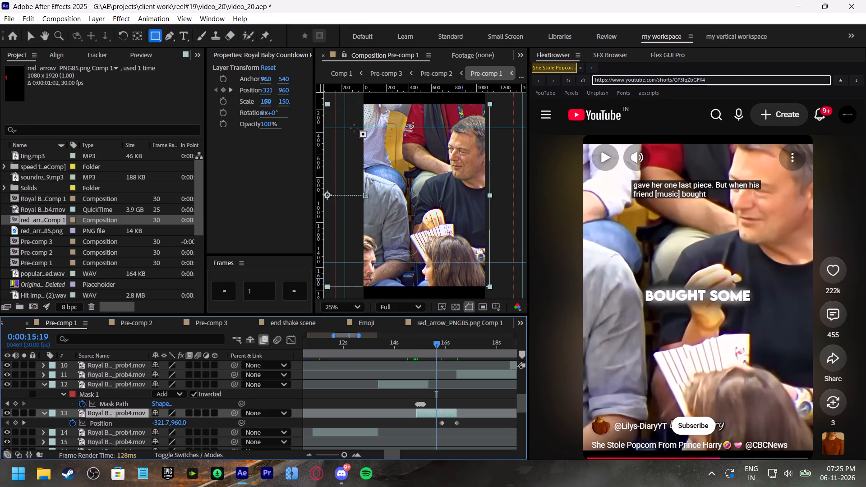
{"action": "left_click_drag", "start_coordinate": [356, 128], "coordinate": [360, 130]}
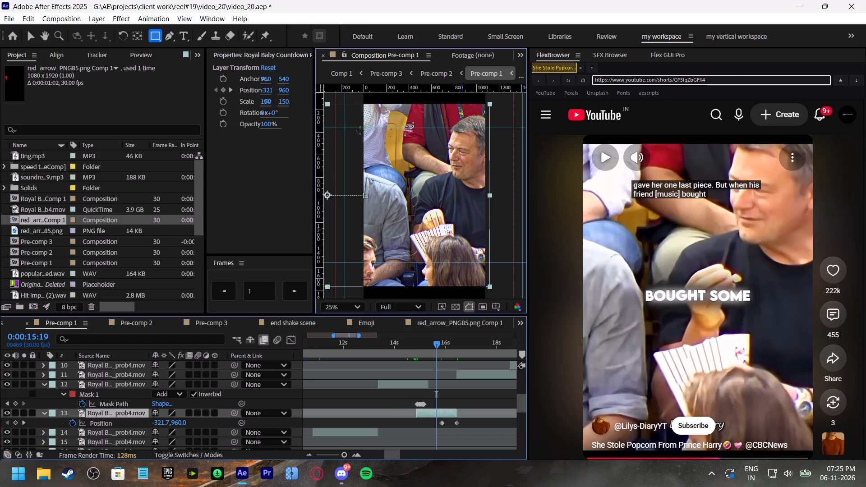
{"action": "left_click_drag", "start_coordinate": [360, 130], "coordinate": [494, 266]}
Play the masked shot from 0:00:14:04 and scrub to 0:00:16:01 to check the mask against the layer's movement.
{"action": "left_click", "coordinate": [398, 344]}
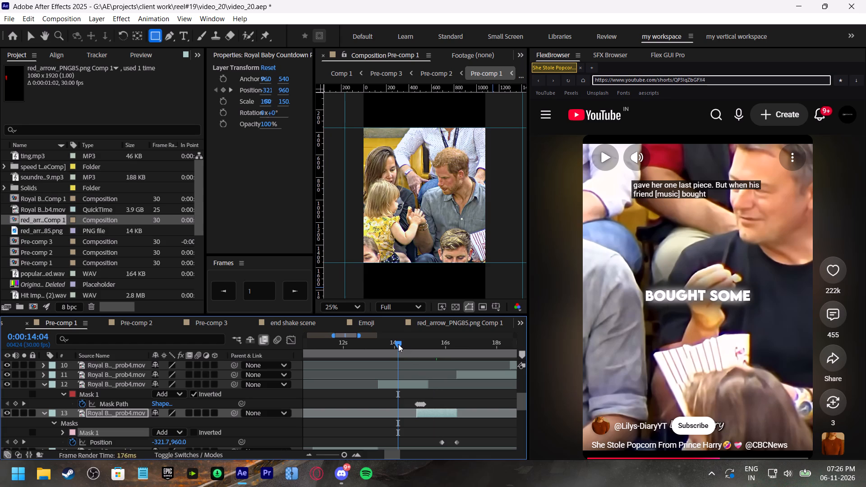
{"action": "key", "text": "space"}
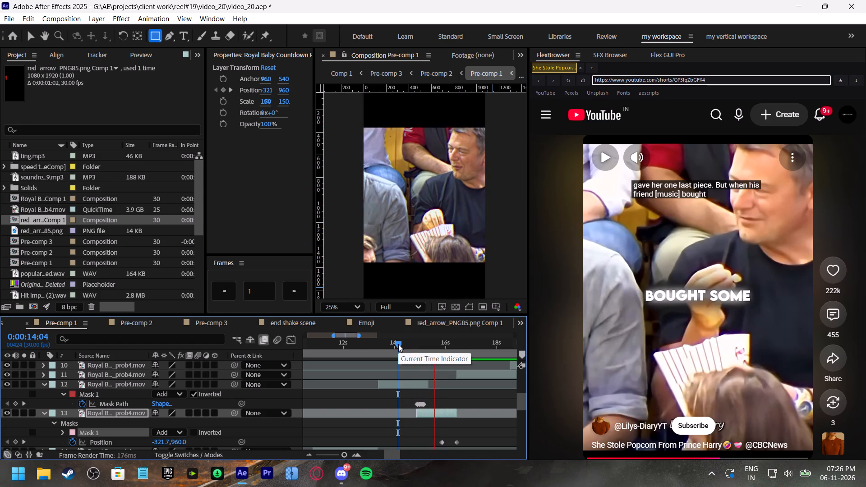
{"action": "scroll", "coordinate": [450, 383], "scroll_direction": "down", "scroll_amount": 1, "text": "shift"}
{"action": "left_click_drag", "start_coordinate": [402, 345], "coordinate": [425, 357]}
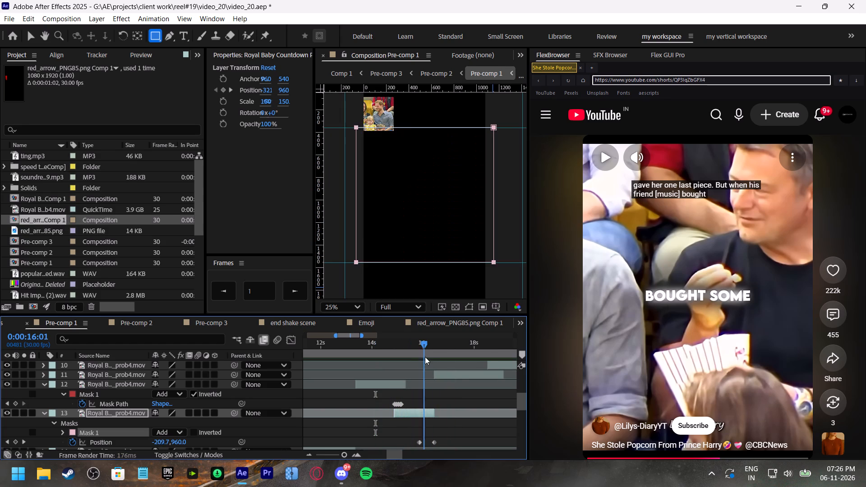
{"action": "left_click_drag", "start_coordinate": [425, 357], "coordinate": [425, 358]}
With the playhead at 0:00:15:18, delete both remaining Position keyframes on layer 13 so it holds at -321.7, 960.
{"action": "left_click", "coordinate": [423, 410]}
{"action": "left_click_drag", "start_coordinate": [448, 437], "coordinate": [407, 443]}
{"action": "left_click_drag", "start_coordinate": [430, 341], "coordinate": [425, 342]}
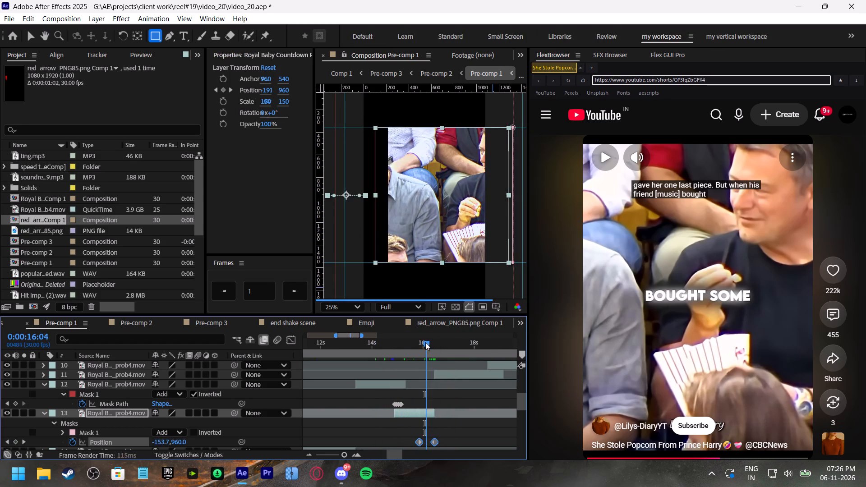
{"action": "left_click_drag", "start_coordinate": [425, 342], "coordinate": [413, 339]}
{"action": "key", "text": "BackSpace"}
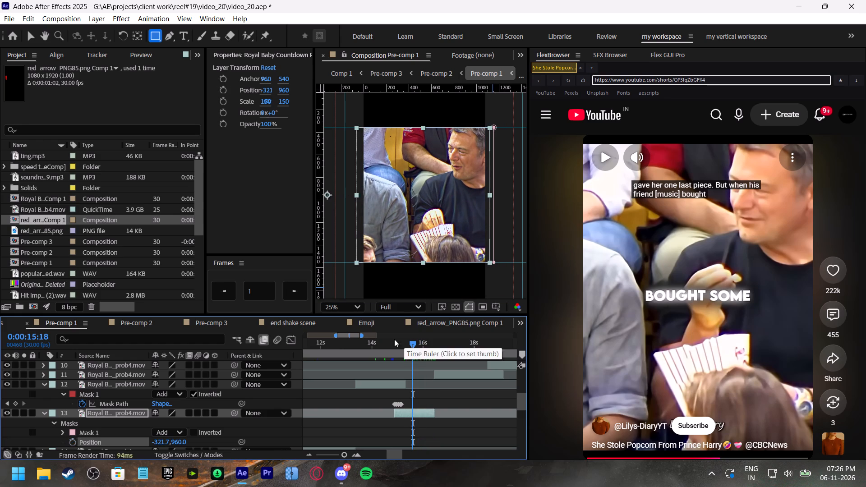
Play from 0:00:15:18, watch the reference short's next shot, and play layer 11 from 0:00:16:20 for comparison.
{"action": "key", "text": "space"}
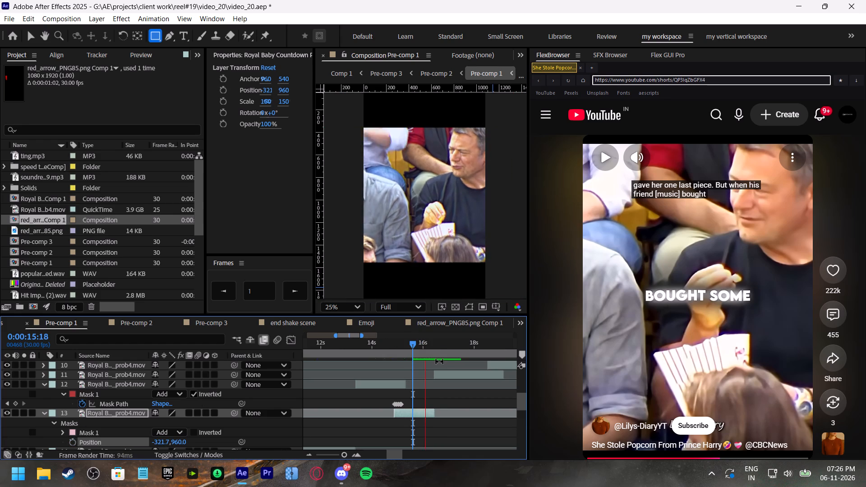
{"action": "scroll", "coordinate": [453, 392], "scroll_direction": "down", "scroll_amount": 2, "text": "shift"}
{"action": "left_click", "coordinate": [400, 341]}
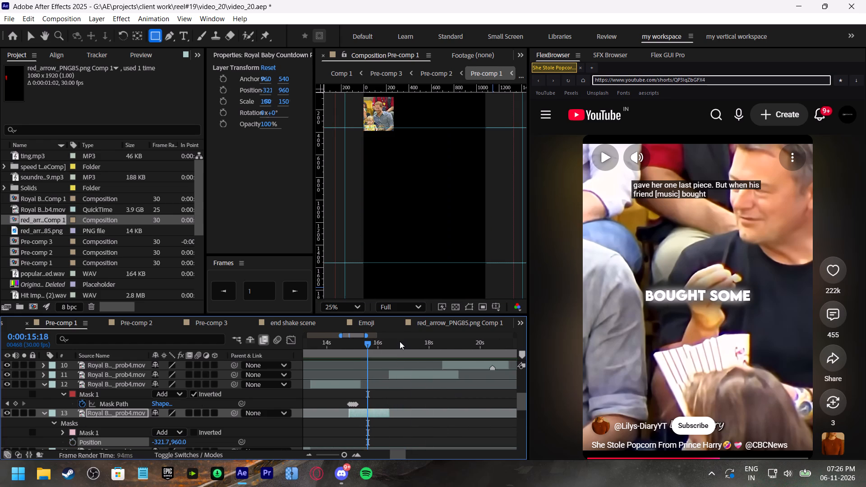
{"action": "left_click", "coordinate": [670, 307]}
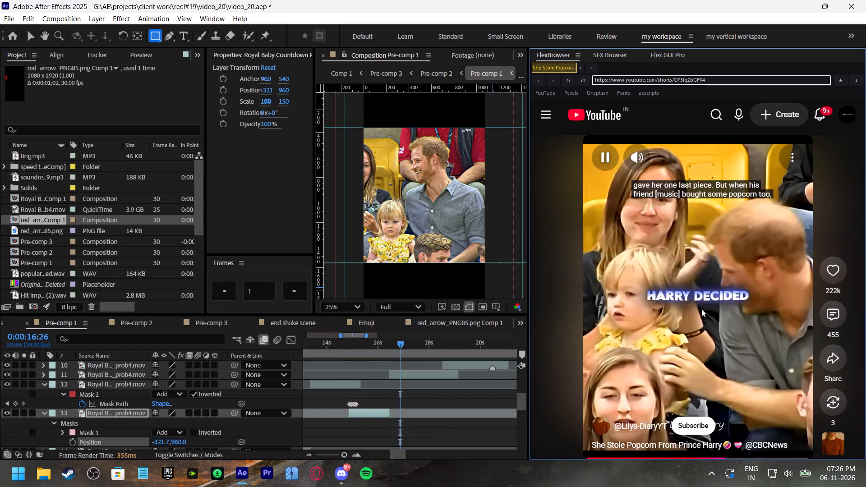
{"action": "left_click", "coordinate": [700, 294]}
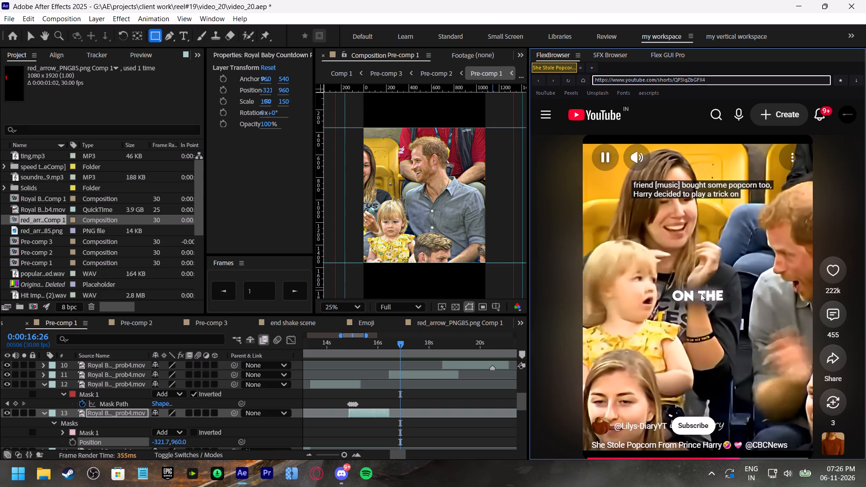
{"action": "left_click", "coordinate": [395, 342]}
{"action": "key", "text": "space"}
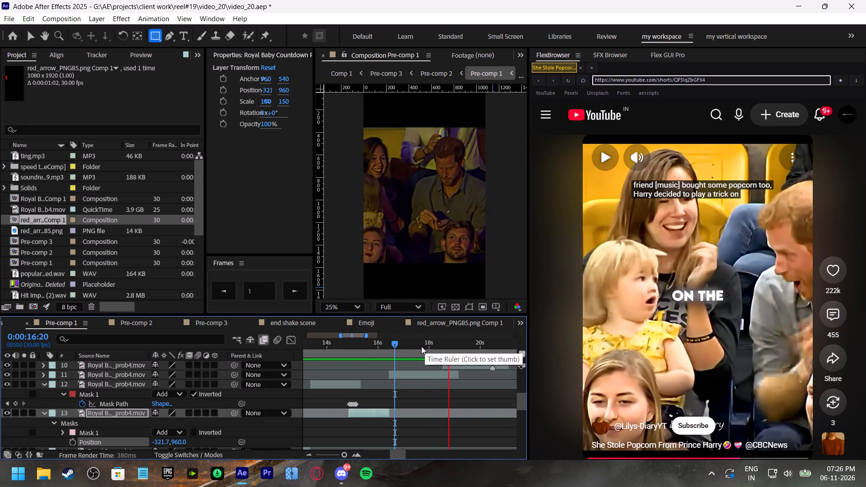
At 0:00:17:21, slip layer 11's footage to the moment where Harry, in the blue shirt, smiles toward the woman beside him.
{"action": "left_click", "coordinate": [421, 346]}
{"action": "left_click", "coordinate": [423, 372]}
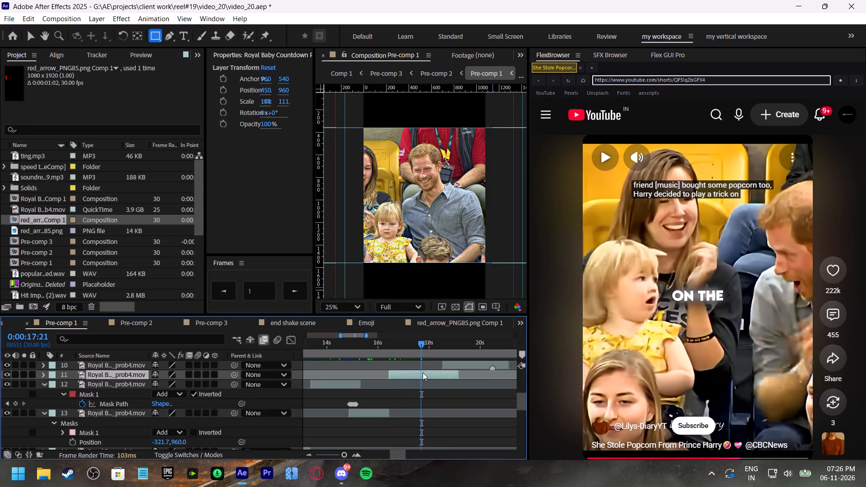
{"action": "key", "text": "y"}
{"action": "left_click_drag", "start_coordinate": [439, 375], "coordinate": [370, 372]}
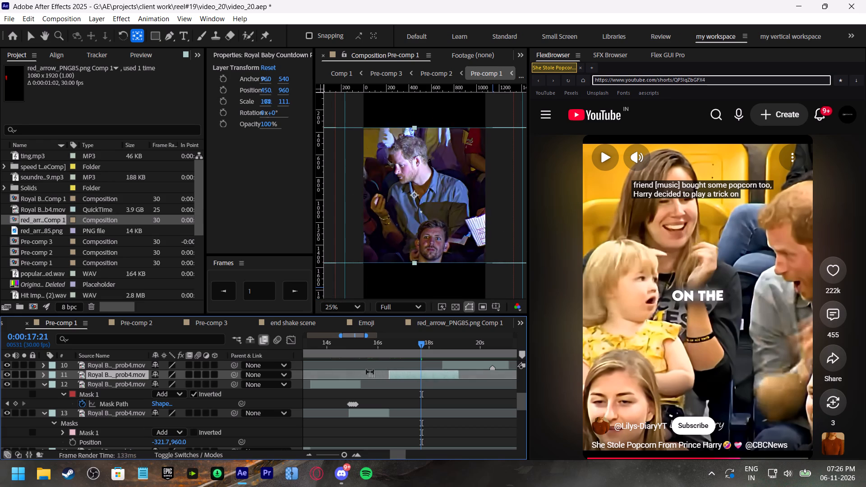
{"action": "left_click_drag", "start_coordinate": [370, 372], "coordinate": [206, 371]}
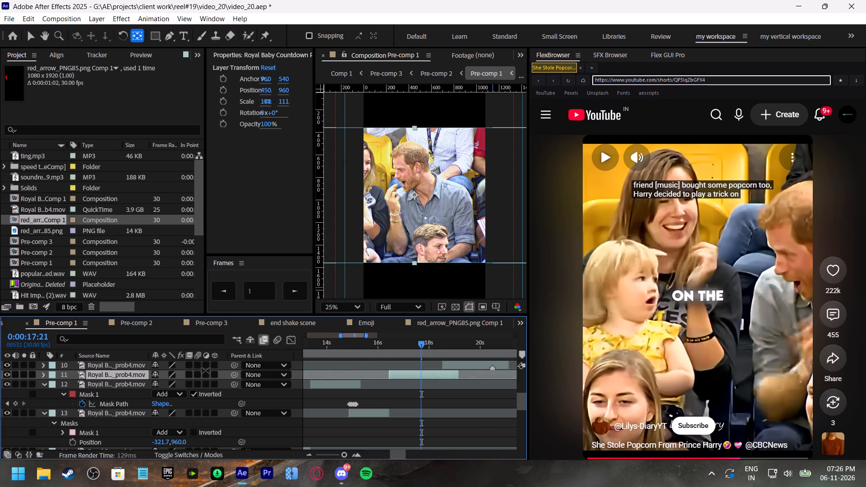
{"action": "left_click_drag", "start_coordinate": [206, 371], "coordinate": [186, 370]}
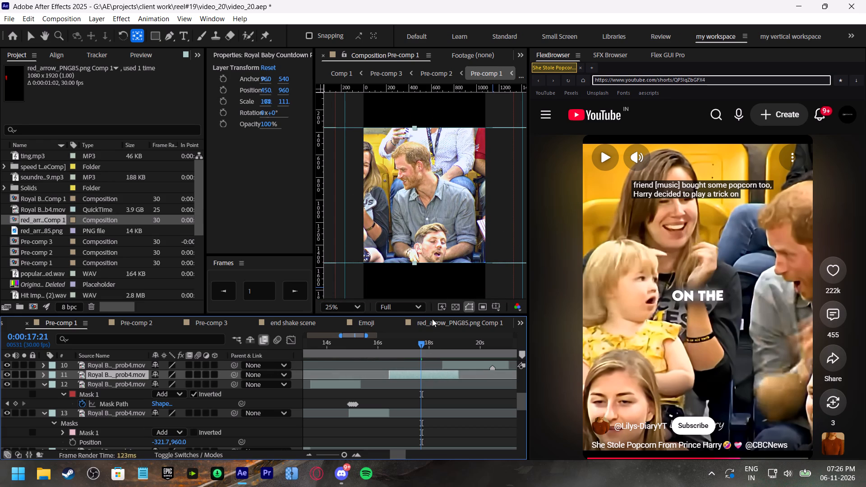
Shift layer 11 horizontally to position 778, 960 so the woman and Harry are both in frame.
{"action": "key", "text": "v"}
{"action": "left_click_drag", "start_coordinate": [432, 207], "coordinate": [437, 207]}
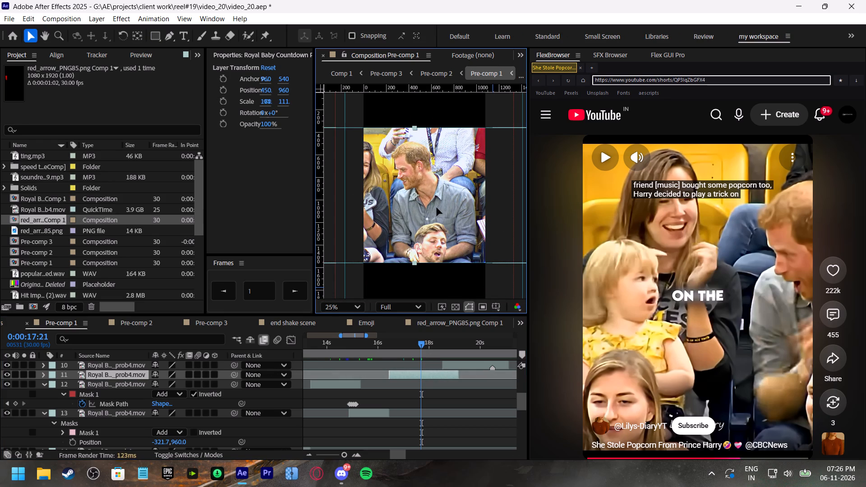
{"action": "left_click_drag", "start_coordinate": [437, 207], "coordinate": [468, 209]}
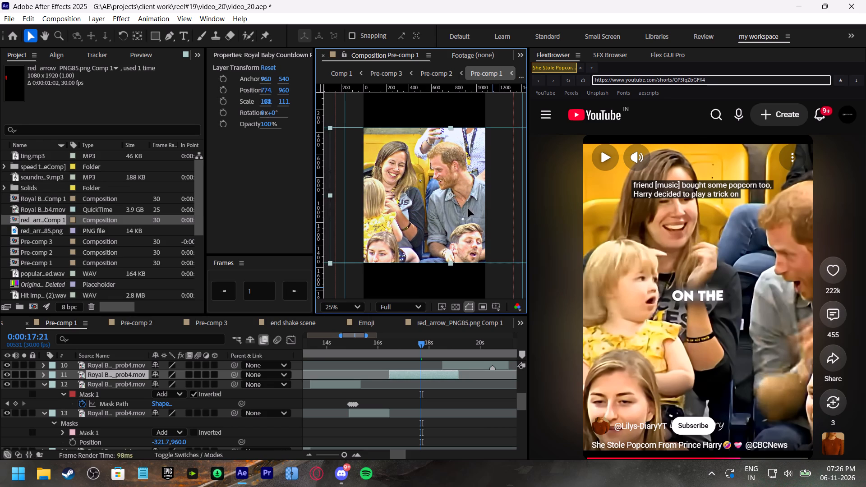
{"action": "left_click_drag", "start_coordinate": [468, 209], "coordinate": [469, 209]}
Slip layer 11's footage further, to the moment with the toddler on the woman's lap and Harry sitting upright beside them.
{"action": "key", "text": "y"}
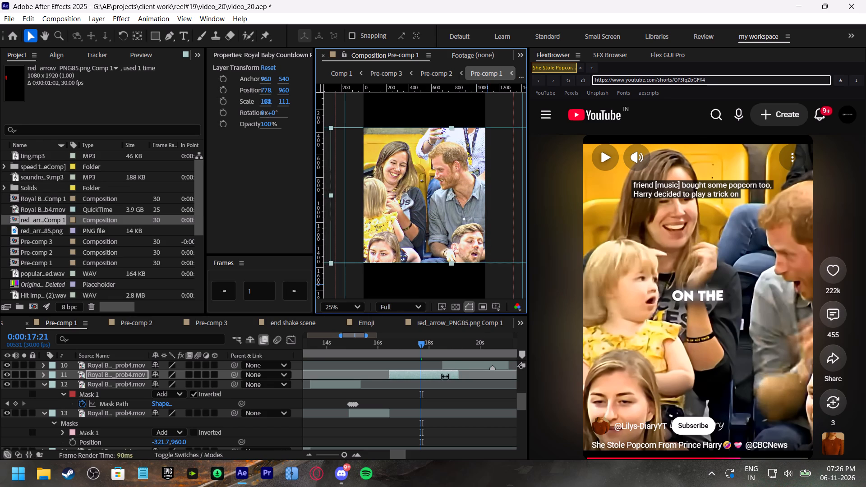
{"action": "left_click_drag", "start_coordinate": [450, 376], "coordinate": [274, 375]}
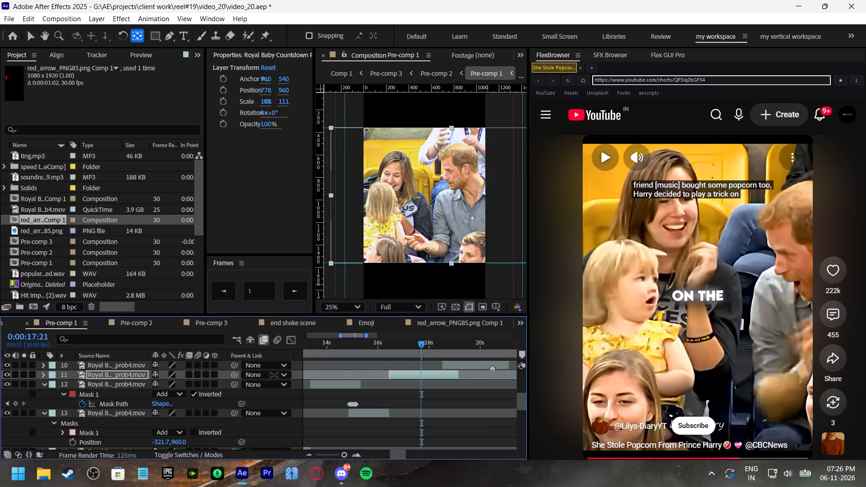
{"action": "left_click_drag", "start_coordinate": [274, 375], "coordinate": [132, 375]}
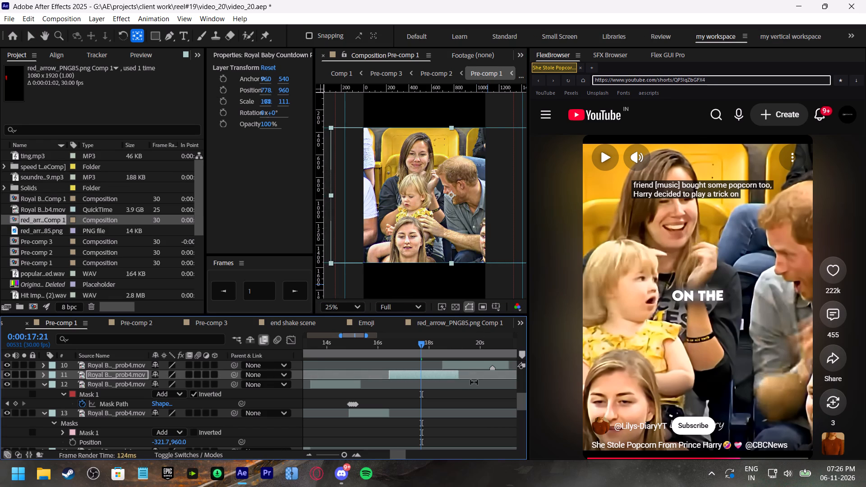
{"action": "left_click_drag", "start_coordinate": [480, 376], "coordinate": [513, 376]}
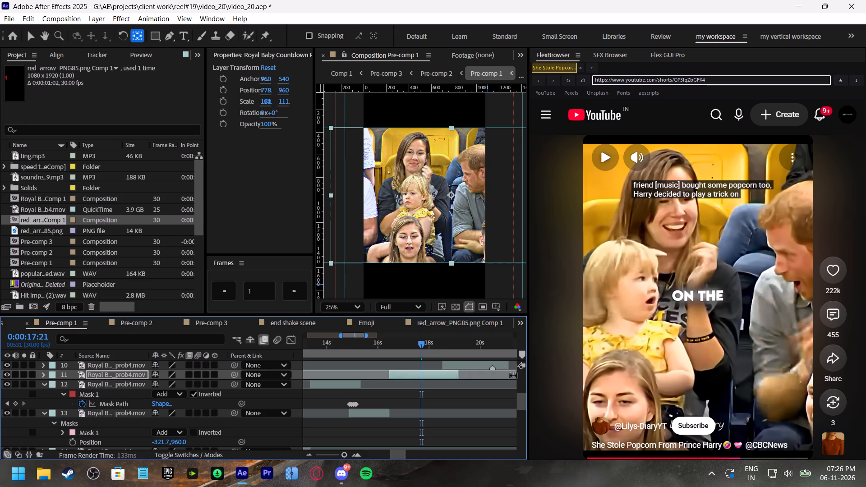
{"action": "left_click_drag", "start_coordinate": [513, 376], "coordinate": [495, 376]}
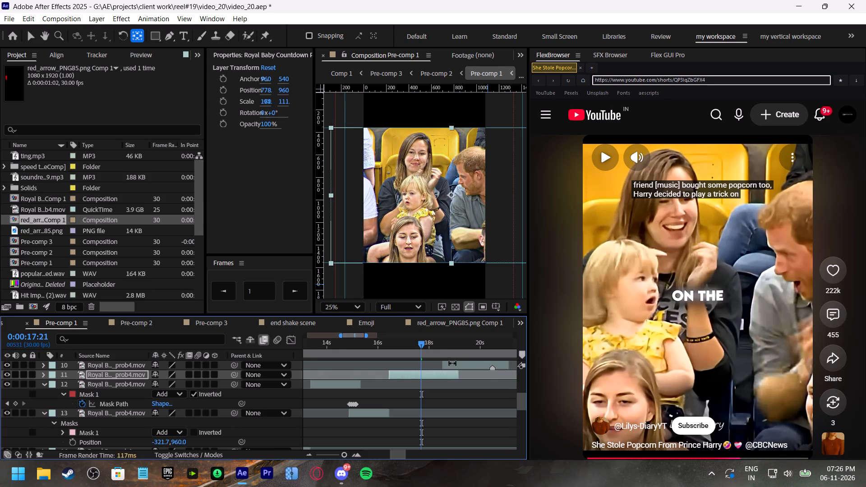
Preview the cut from 0:00:15:25, and at 0:00:16:20 slip layer 11 to the moment before Harry leans toward the toddler.
{"action": "left_click", "coordinate": [373, 345]}
{"action": "key", "text": "space"}
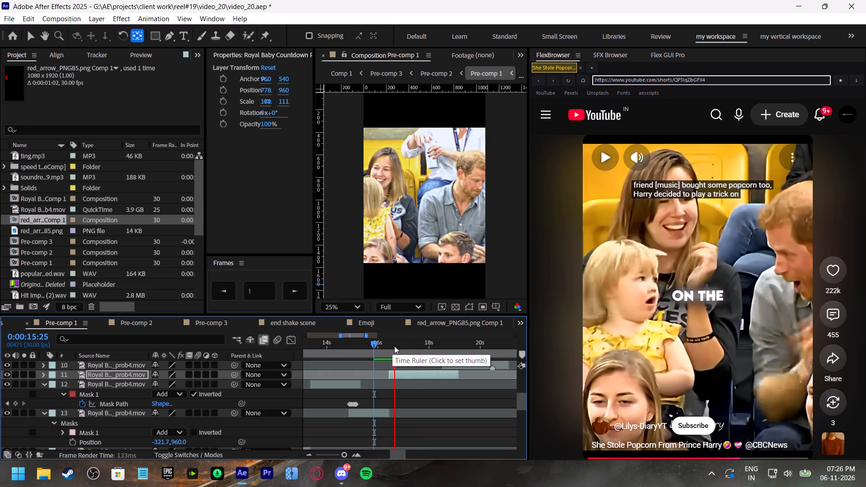
{"action": "left_click", "coordinate": [395, 346]}
{"action": "left_click_drag", "start_coordinate": [424, 376], "coordinate": [384, 375]}
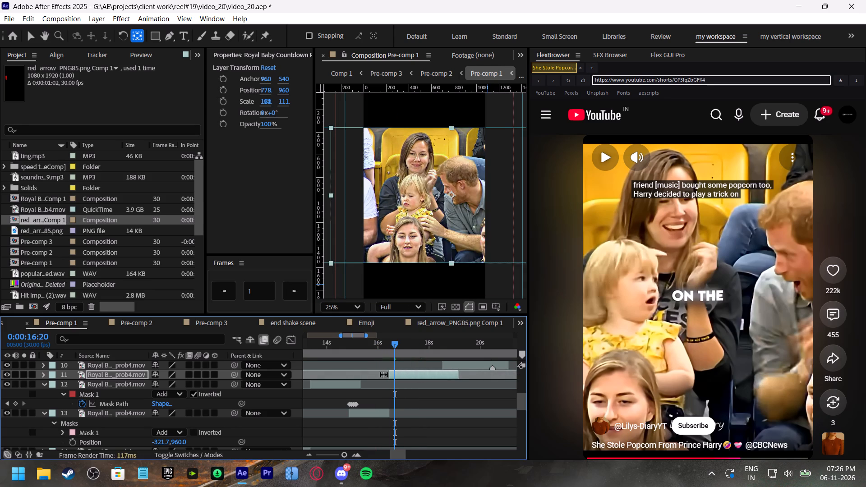
{"action": "left_click_drag", "start_coordinate": [384, 375], "coordinate": [399, 376]}
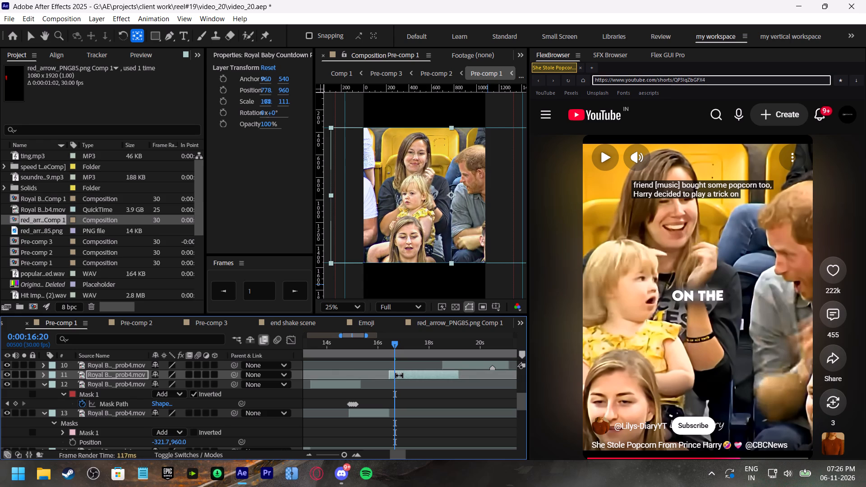
{"action": "left_click_drag", "start_coordinate": [399, 376], "coordinate": [400, 376]}
Reframe layer 11 horizontally to position 550, 960 so the woman, toddler and Harry all fit in the frame.
{"action": "key", "text": "v"}
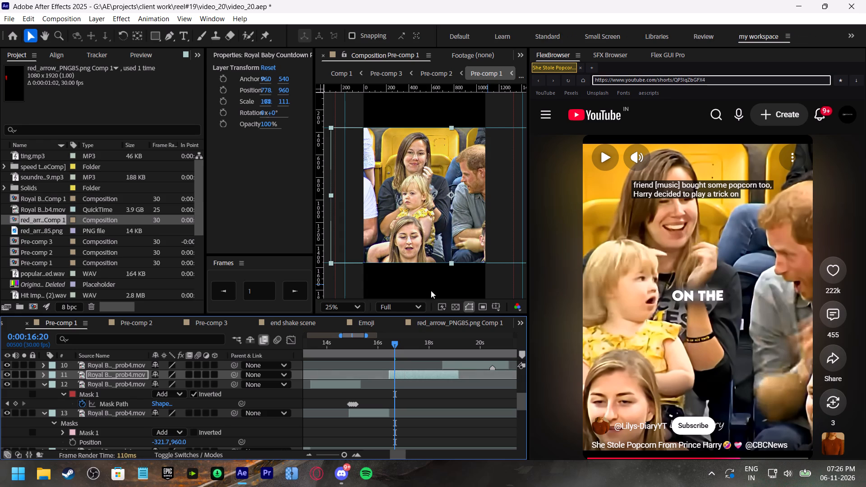
{"action": "left_click_drag", "start_coordinate": [451, 247], "coordinate": [438, 246]}
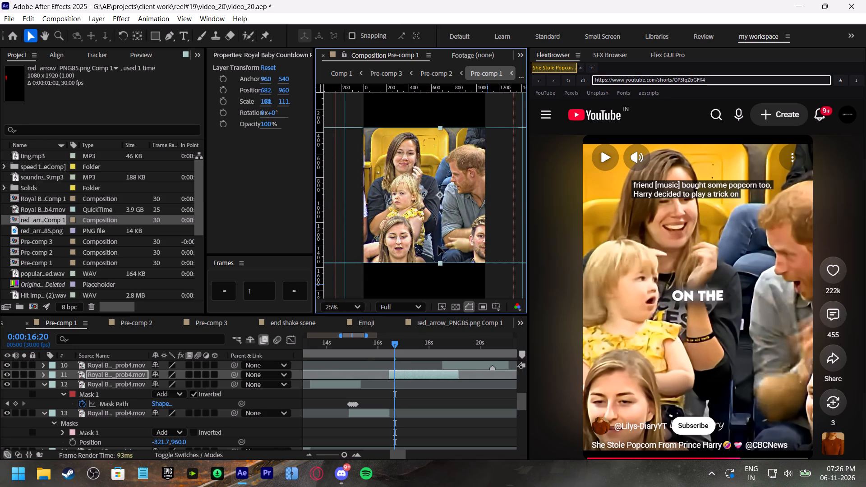
{"action": "left_click_drag", "start_coordinate": [438, 246], "coordinate": [426, 243]}
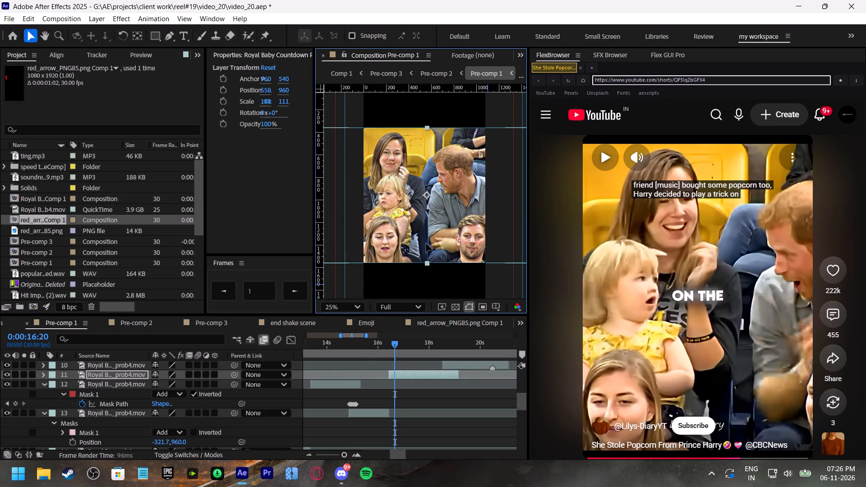
{"action": "left_click_drag", "start_coordinate": [426, 243], "coordinate": [426, 243]}
Play the reframed shot from 0:00:15:22 and watch the reference short's next shot for comparison.
{"action": "left_click", "coordinate": [371, 344]}
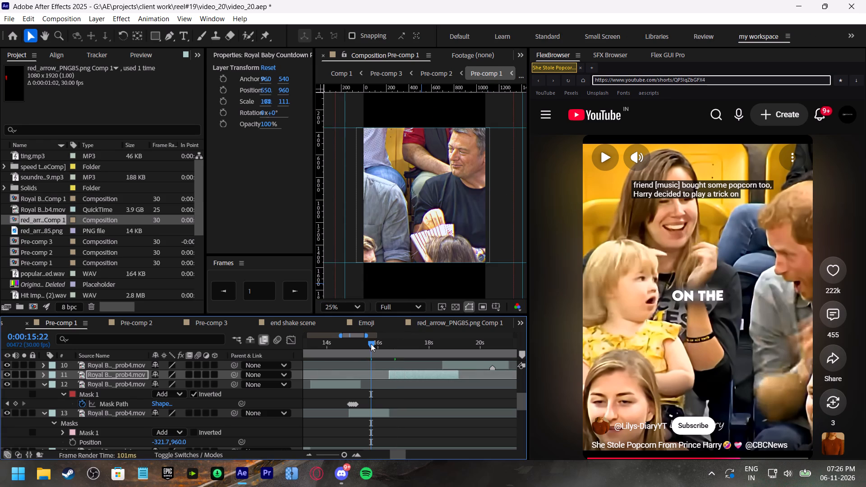
{"action": "key", "text": "space"}
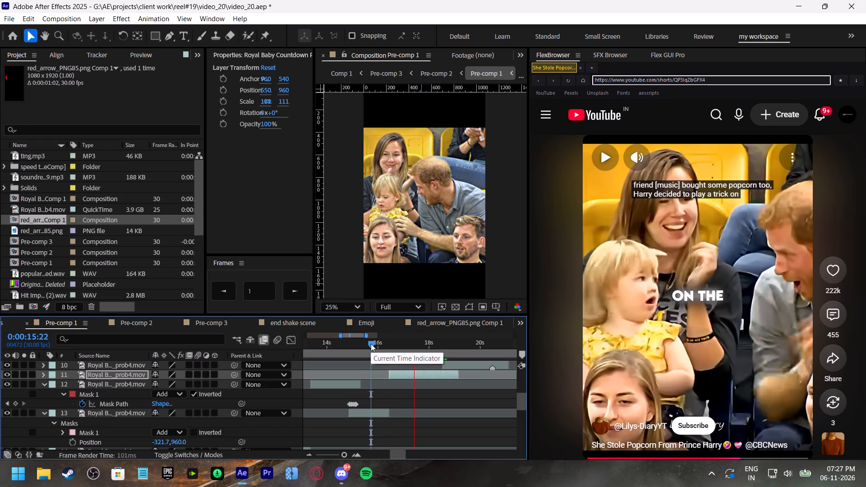
{"action": "left_click", "coordinate": [428, 345]}
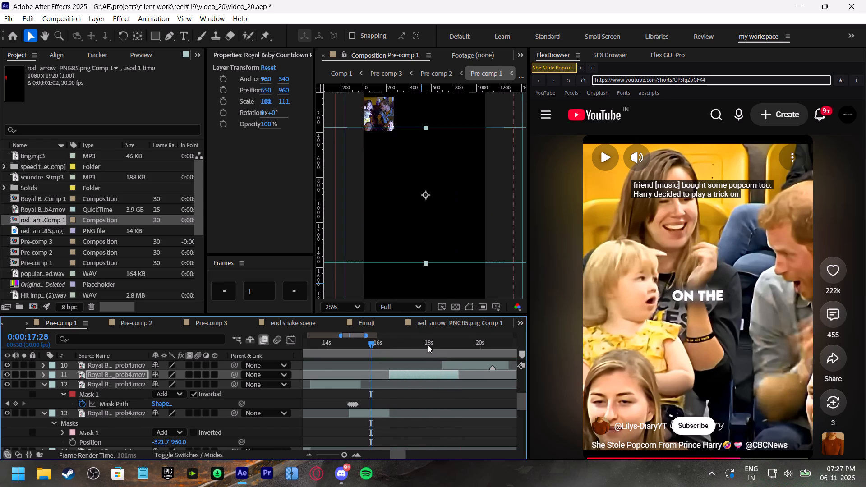
{"action": "scroll", "coordinate": [452, 375], "scroll_direction": "down", "scroll_amount": 1, "text": "shift"}
{"action": "left_click", "coordinate": [413, 345]}
{"action": "left_click", "coordinate": [689, 292]}
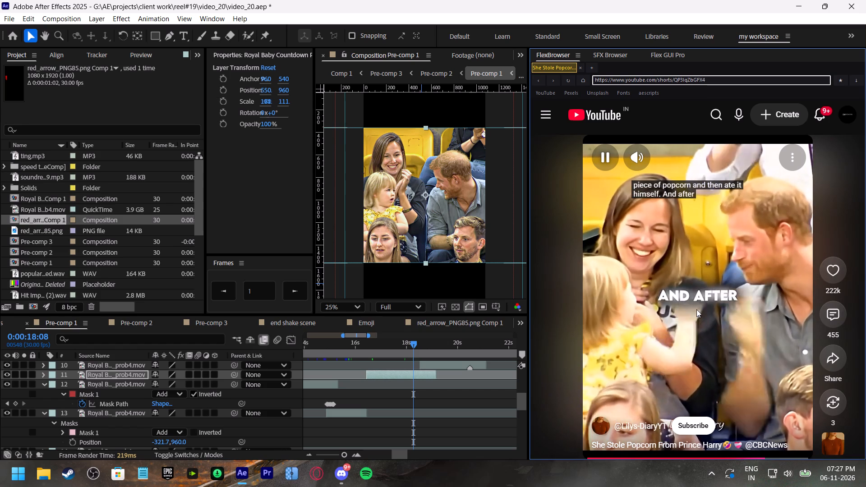
{"action": "left_click", "coordinate": [696, 309]}
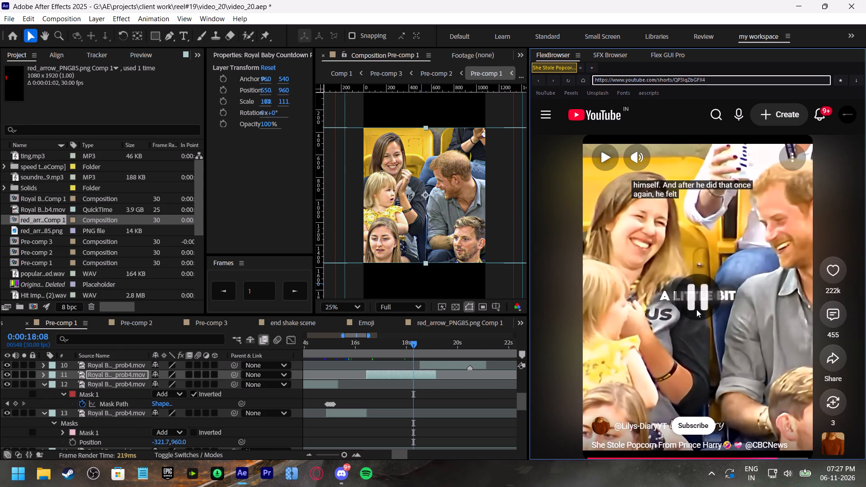
Play from 0:00:18:08 and again from 0:00:20:02 to examine the layer 10 shot against the reference.
{"action": "scroll", "coordinate": [434, 381], "scroll_direction": "down", "scroll_amount": 2, "text": "shift"}
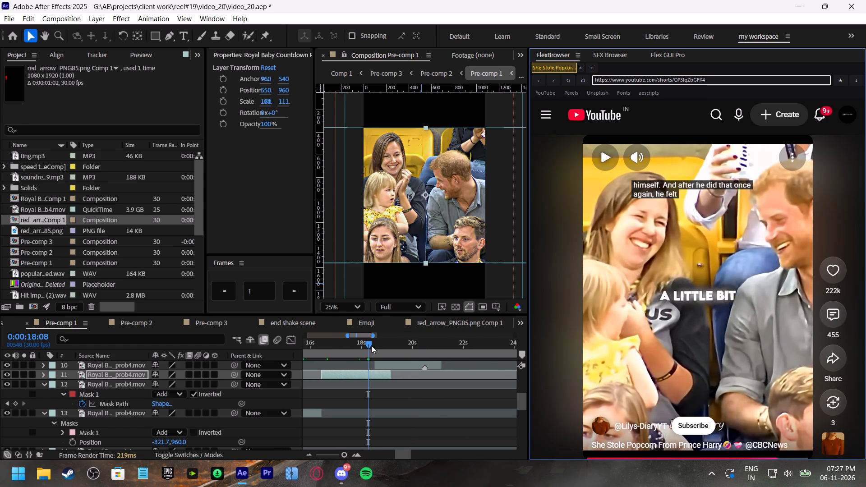
{"action": "scroll", "coordinate": [373, 346], "scroll_direction": "up", "scroll_amount": 1}
{"action": "left_click", "coordinate": [370, 343]}
{"action": "key", "text": "space"}
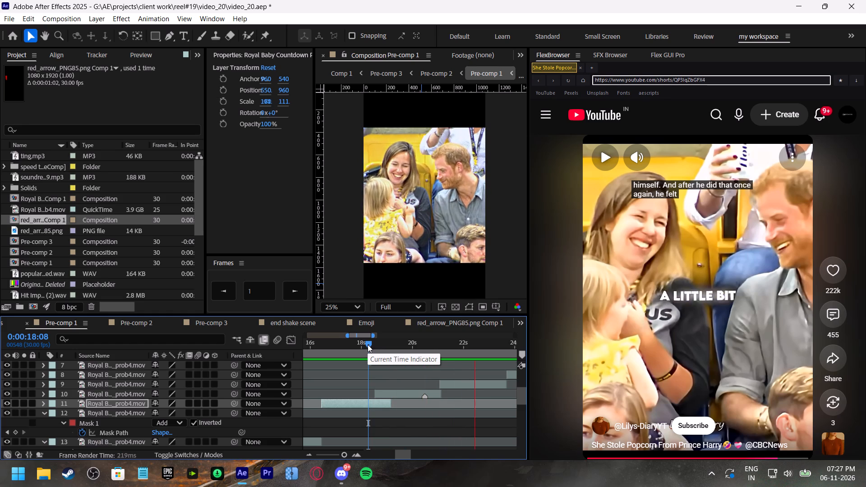
{"action": "left_click", "coordinate": [368, 345]}
{"action": "left_click", "coordinate": [396, 392]}
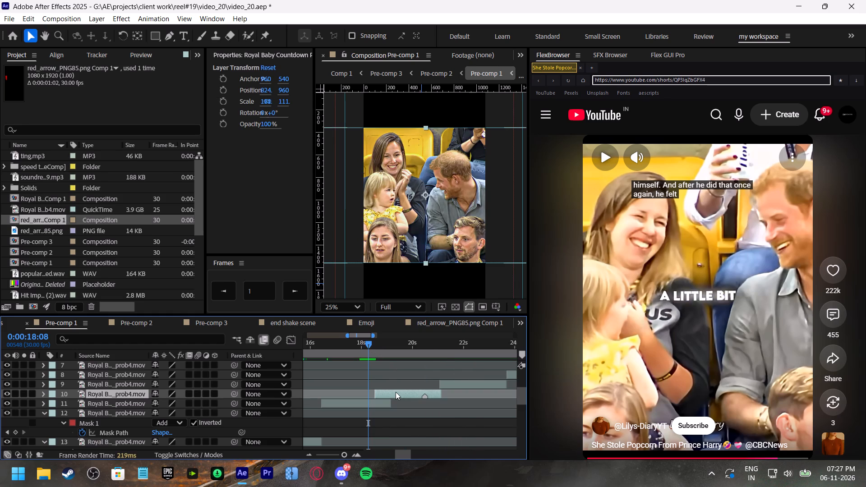
{"action": "left_click", "coordinate": [414, 348]}
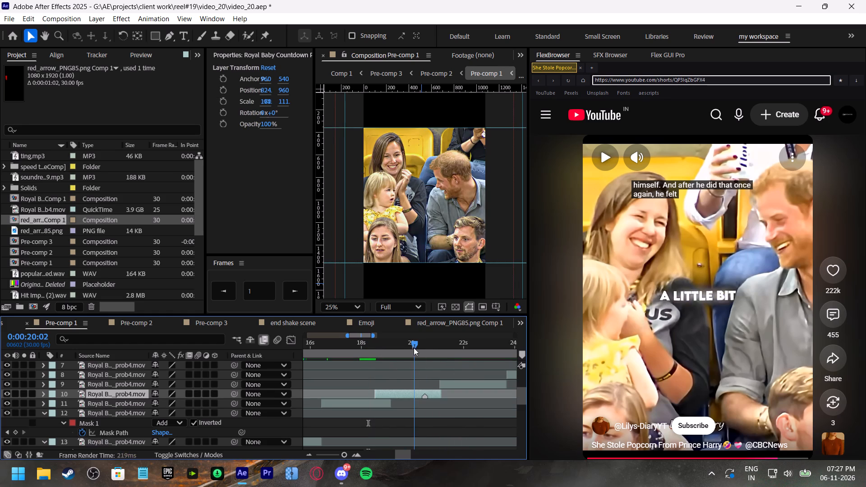
{"action": "key", "text": "space"}
{"action": "left_click", "coordinate": [421, 345]}
Check layer 10 for keyframed properties at 0:00:20:10.
{"action": "left_click", "coordinate": [415, 395]}
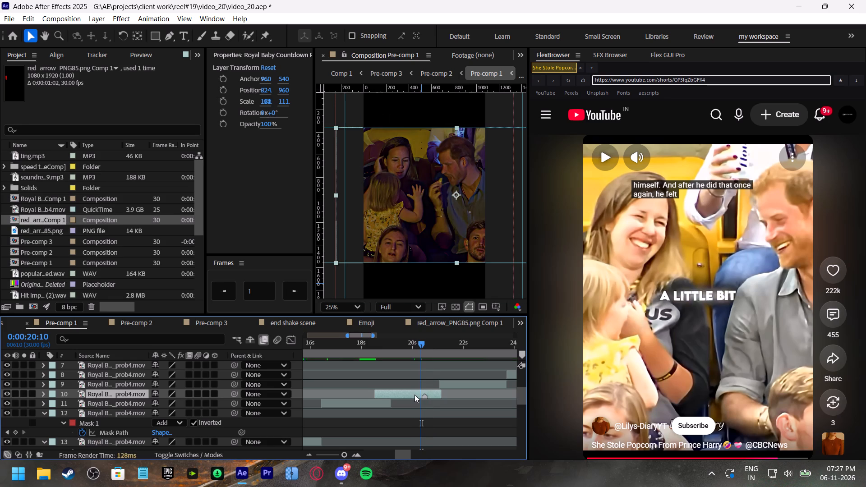
{"action": "type", "text": "uu"}
{"action": "type", "text": "uu"}
{"action": "left_click", "coordinate": [415, 402]}
{"action": "left_click", "coordinate": [415, 391]}
{"action": "type", "text": "uuuuuuu"}
Collapse the expanded properties of layers 12 and 13 and save the project.
{"action": "left_click", "coordinate": [48, 416]}
{"action": "left_click", "coordinate": [43, 414]}
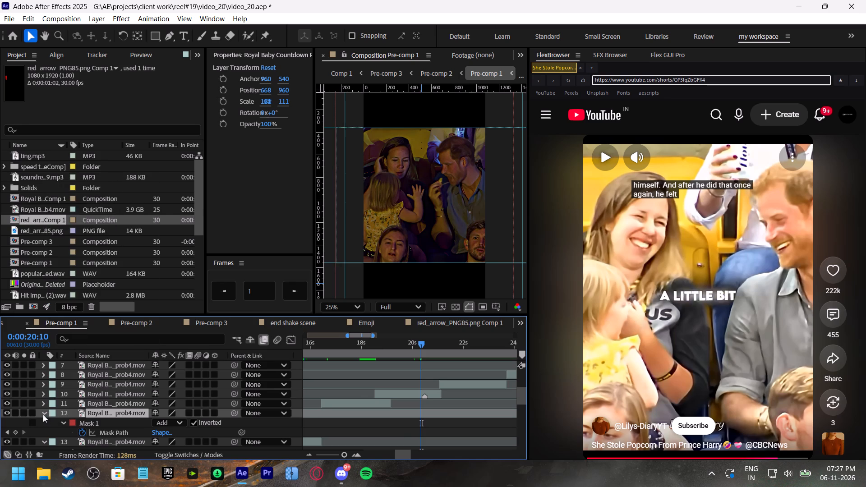
{"action": "left_click", "coordinate": [413, 399]}
{"action": "left_click", "coordinate": [412, 394]}
{"action": "key", "text": "ctrl+s"}
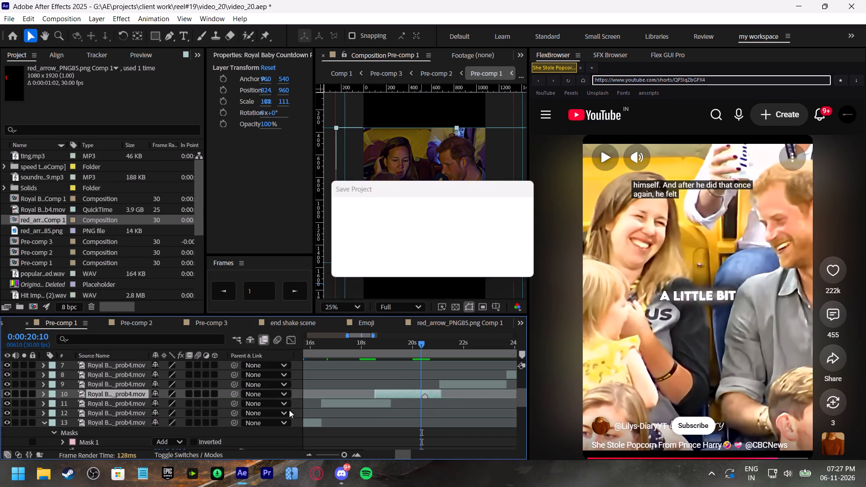
{"action": "left_click", "coordinate": [44, 425]}
{"action": "left_click", "coordinate": [44, 422]}
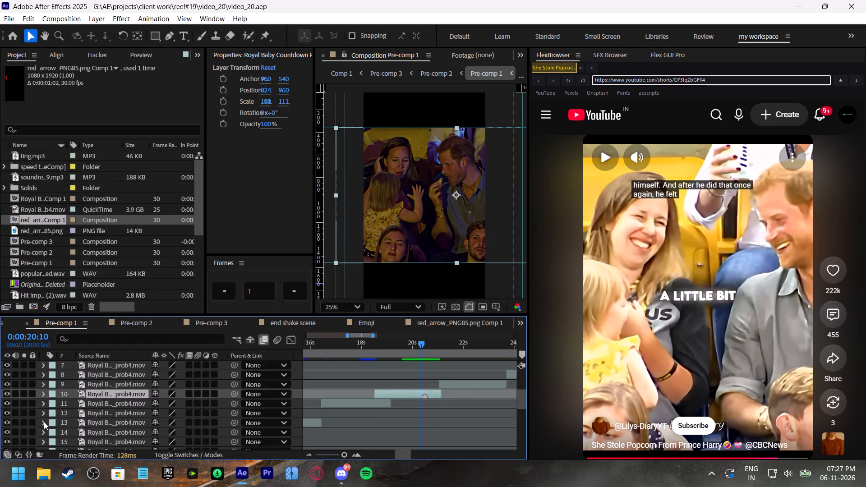
Hide layer 10 in Pre-comp 1.
{"action": "left_click", "coordinate": [400, 396]}
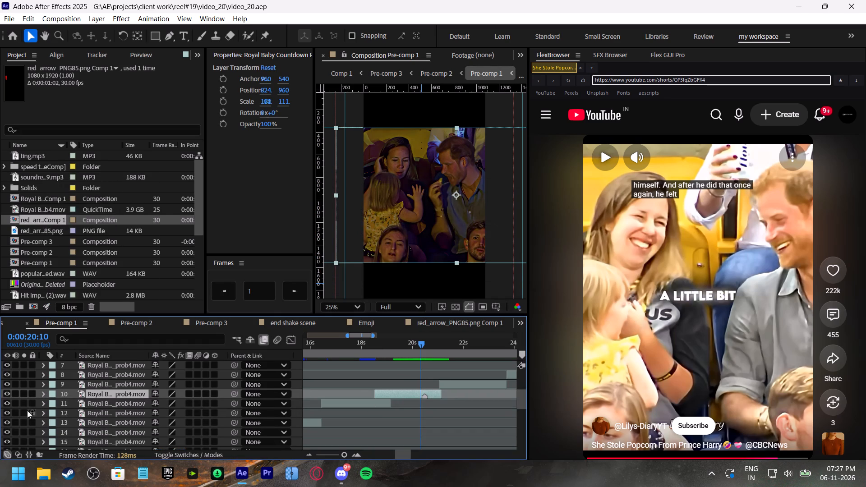
{"action": "left_click", "coordinate": [8, 396]}
Play layer 11 from 0:00:17:27 and 0:00:17:07, and scrub to 0:00:18:24 to examine the end of its shot.
{"action": "left_click", "coordinate": [379, 342]}
{"action": "key", "text": "space"}
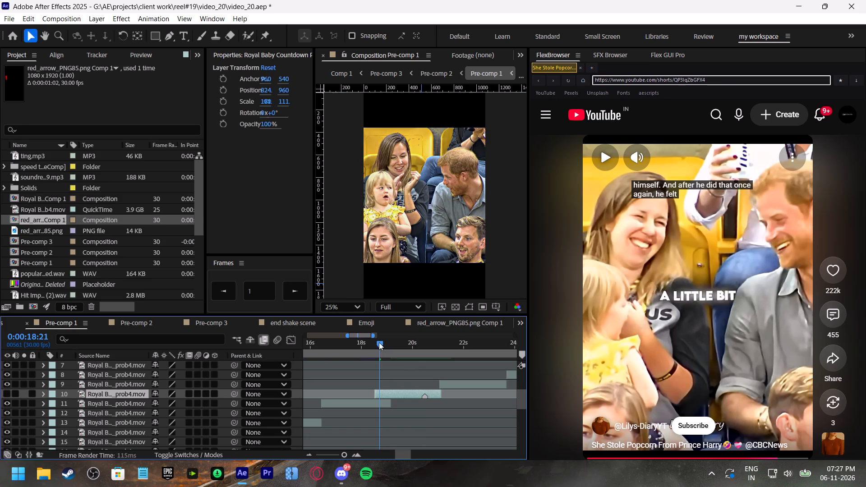
{"action": "left_click_drag", "start_coordinate": [380, 342], "coordinate": [360, 345]}
{"action": "key", "text": "space"}
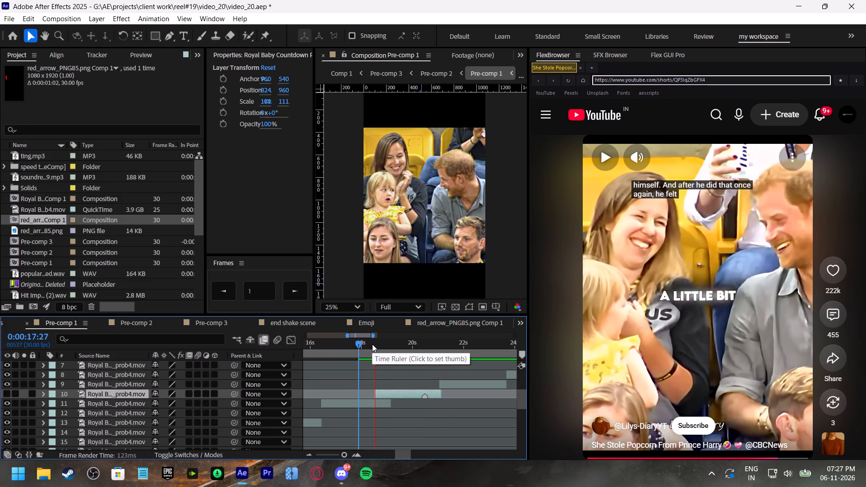
{"action": "left_click_drag", "start_coordinate": [372, 344], "coordinate": [342, 348]}
{"action": "key", "text": "space"}
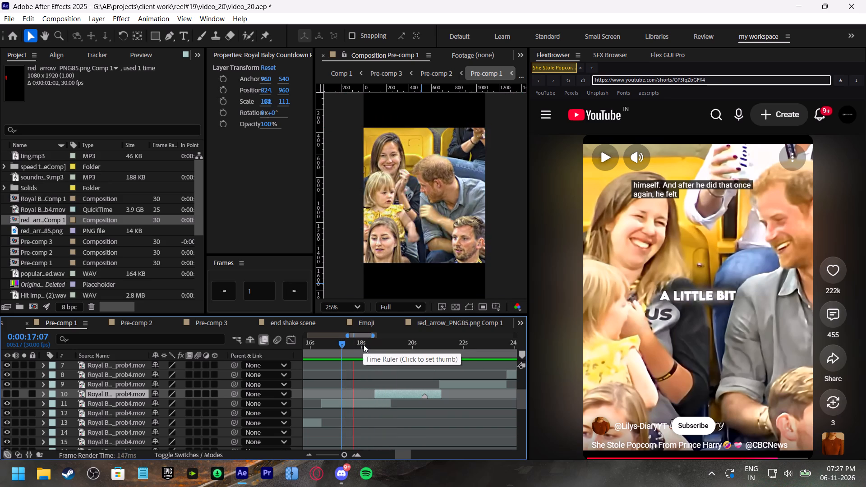
{"action": "left_click_drag", "start_coordinate": [378, 345], "coordinate": [382, 348]}
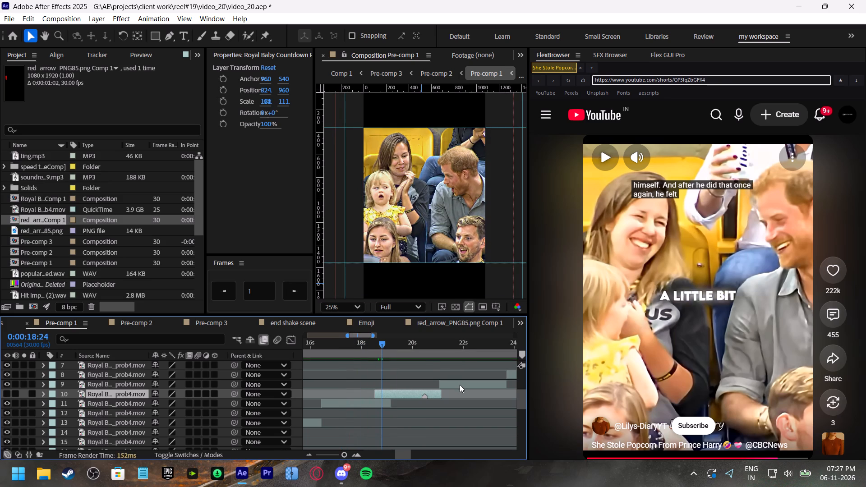
Move layer 9 earlier in Pre-comp 1 so it starts at 0:00:18:24, and preview it from 0:00:18:13 to its end.
{"action": "left_click_drag", "start_coordinate": [460, 385], "coordinate": [403, 381]}
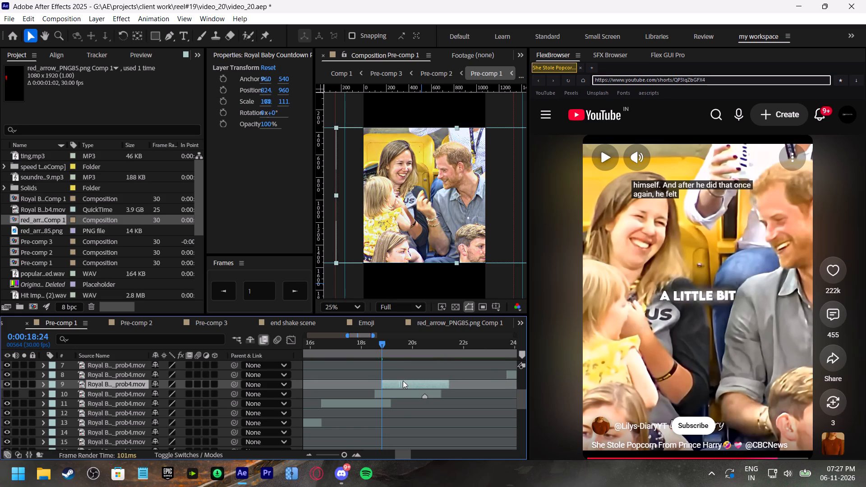
{"action": "left_click", "coordinate": [373, 345]}
{"action": "key", "text": "space"}
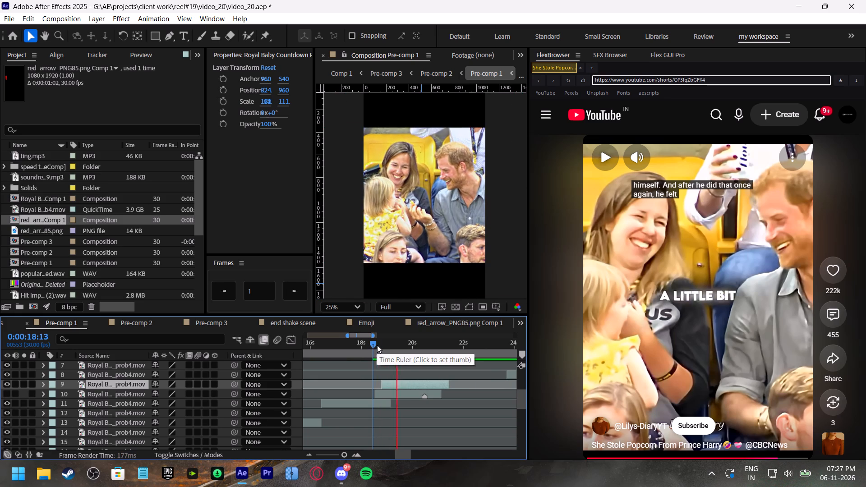
{"action": "left_click_drag", "start_coordinate": [377, 345], "coordinate": [390, 351]}
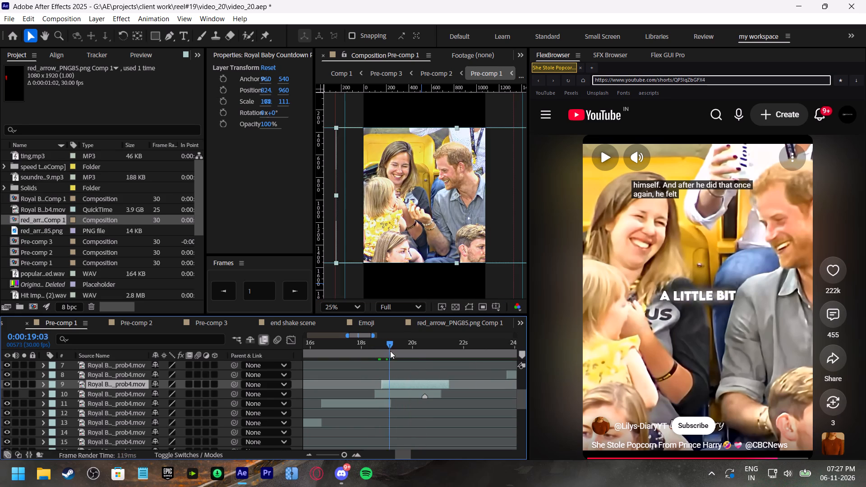
{"action": "left_click_drag", "start_coordinate": [390, 351], "coordinate": [449, 374]}
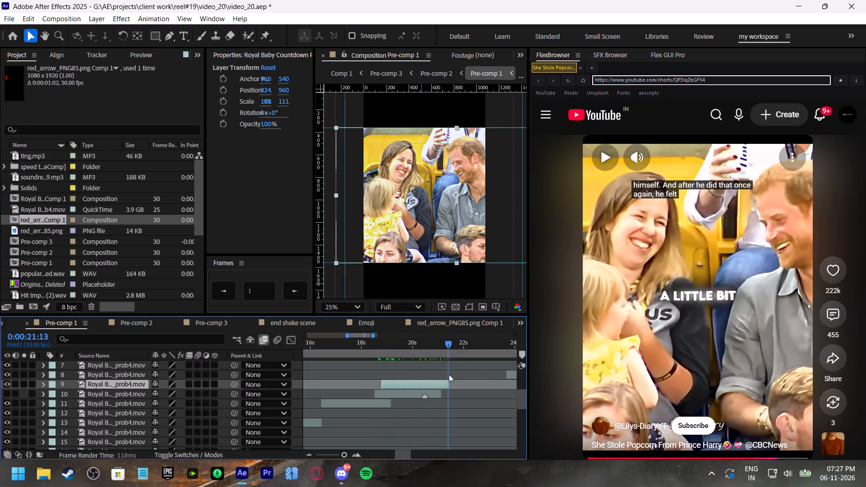
{"action": "left_click_drag", "start_coordinate": [449, 374], "coordinate": [385, 366]}
Slip layer 9's footage within its clip to an earlier moment where the woman covers her mouth beside Harry and the girl.
{"action": "key", "text": "y"}
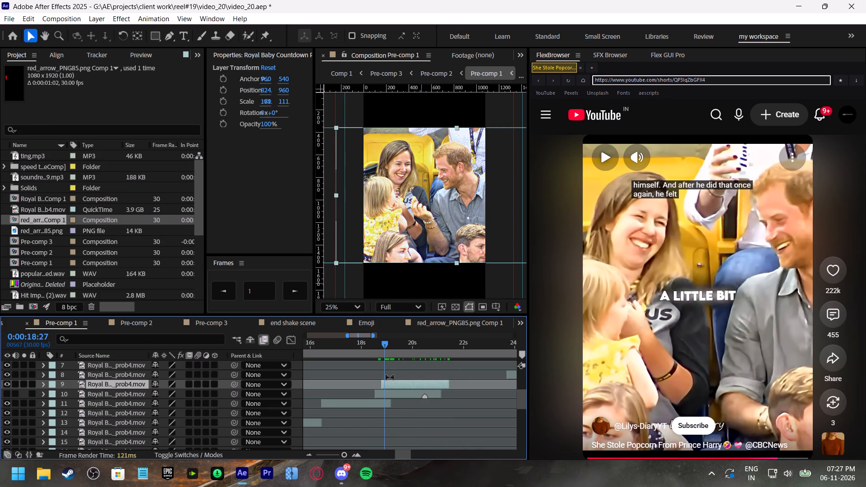
{"action": "left_click_drag", "start_coordinate": [403, 385], "coordinate": [435, 386]}
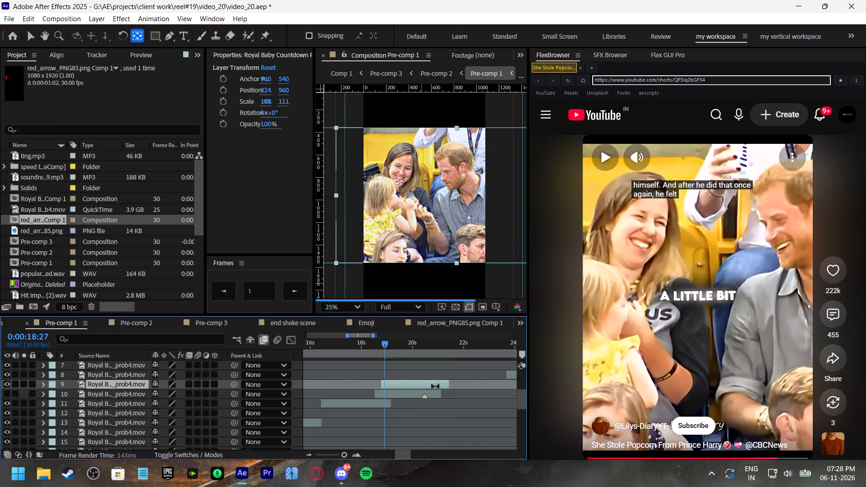
{"action": "left_click_drag", "start_coordinate": [435, 386], "coordinate": [458, 386]}
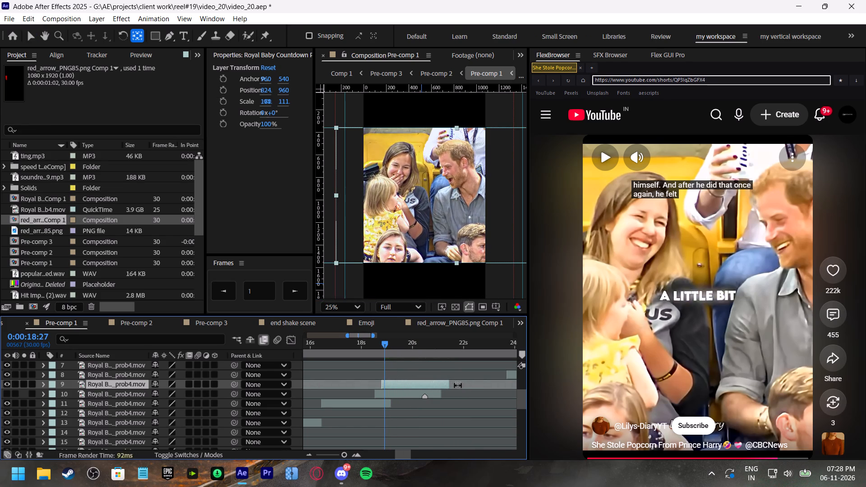
{"action": "left_click_drag", "start_coordinate": [458, 386], "coordinate": [459, 380]}
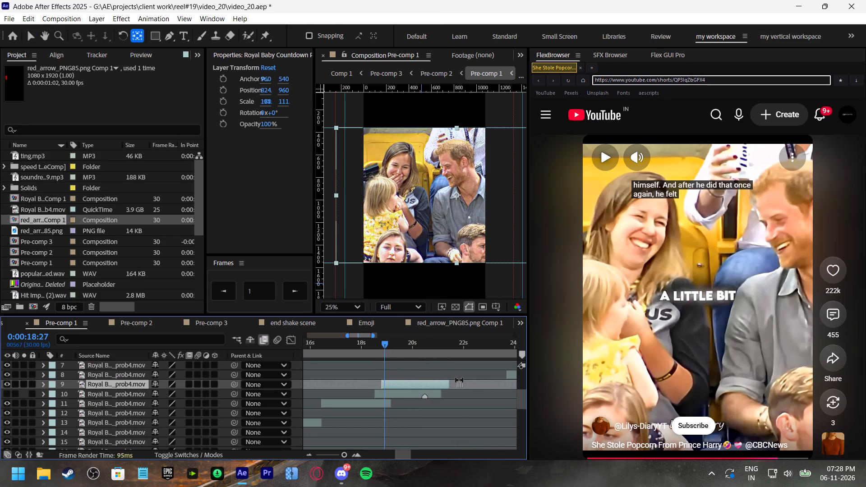
{"action": "left_click_drag", "start_coordinate": [459, 380], "coordinate": [456, 380]}
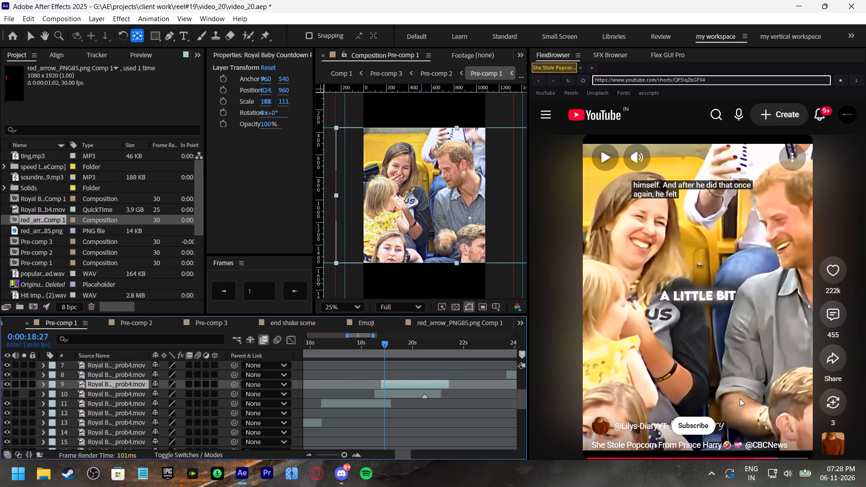
Replay the reference short's "As he handed" shot and play Pre-comp 1 from 0:00:18:07 to compare layer 9's action.
{"action": "left_click", "coordinate": [735, 354]}
{"action": "left_click", "coordinate": [763, 456]}
{"action": "left_click", "coordinate": [748, 456]}
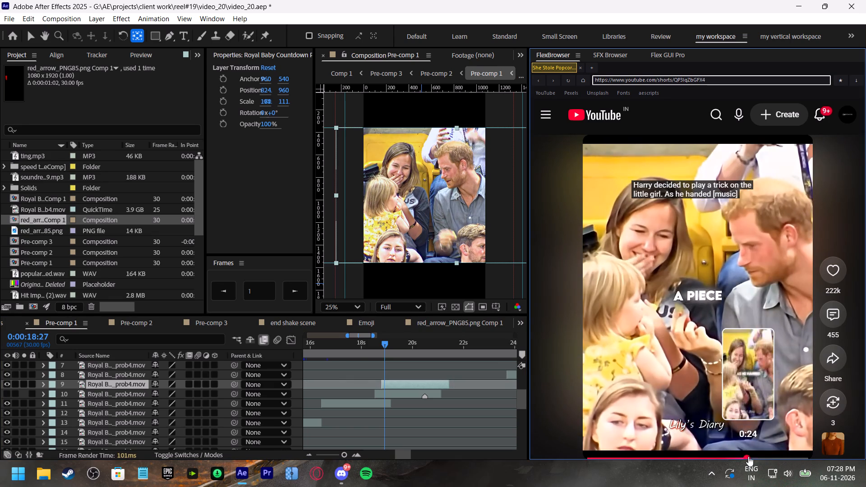
{"action": "left_click", "coordinate": [729, 455]}
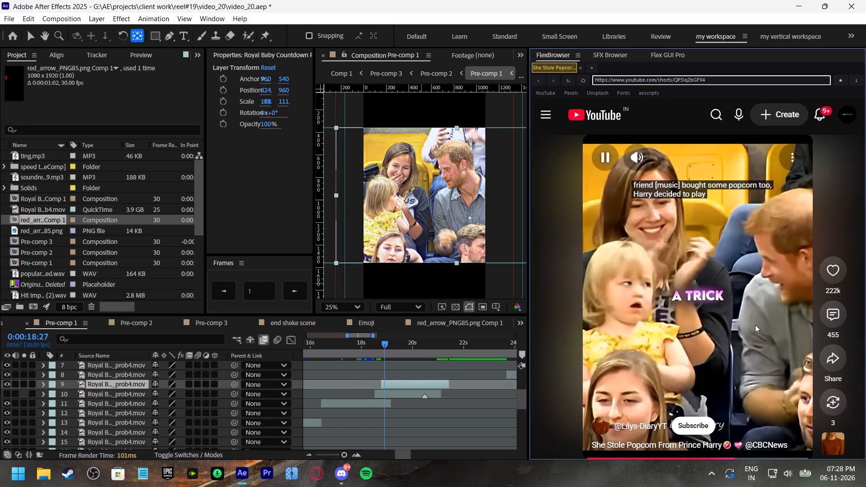
{"action": "left_click", "coordinate": [743, 311]}
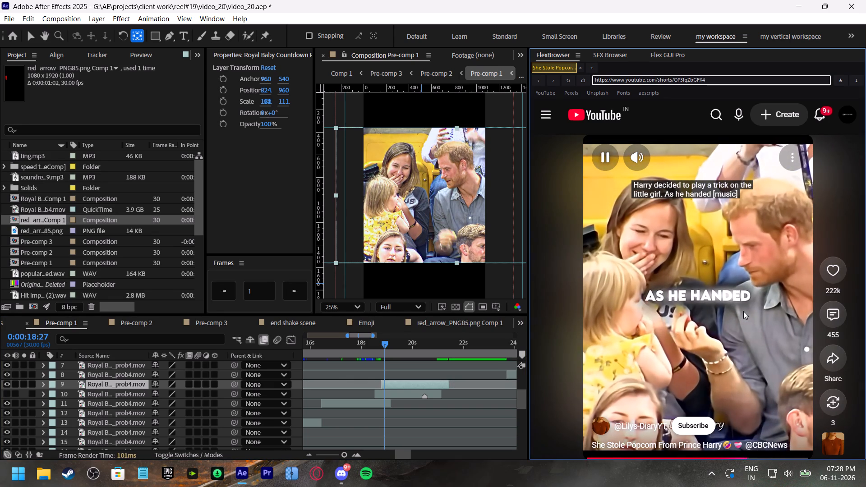
{"action": "left_click", "coordinate": [368, 343]}
{"action": "key", "text": "space"}
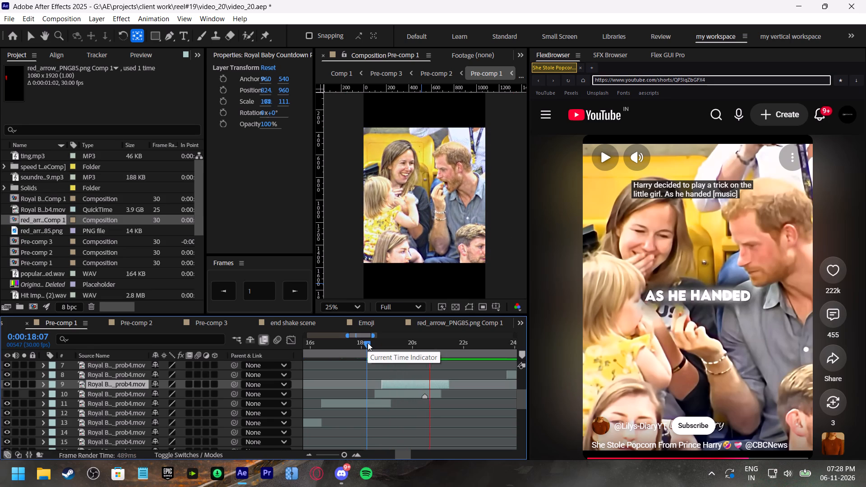
{"action": "left_click", "coordinate": [396, 343]}
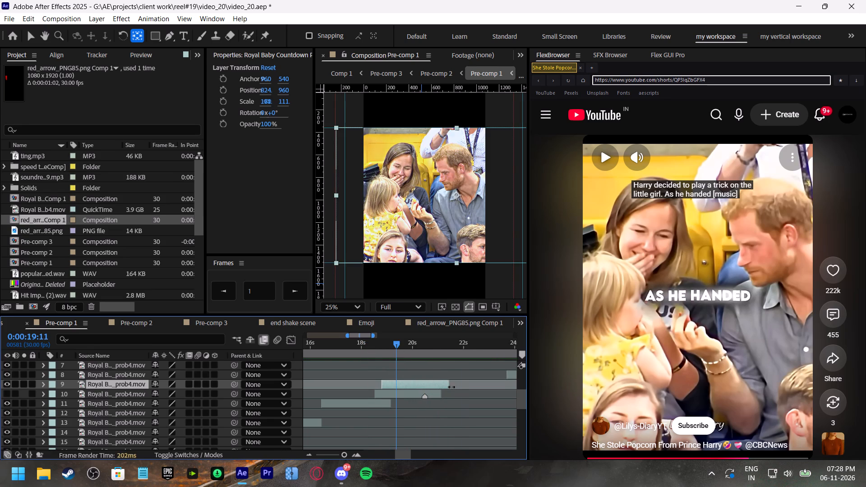
Extend the end of layer 9 to the start of layer 8 and preview it from 0:00:19:11.
{"action": "left_click_drag", "start_coordinate": [451, 387], "coordinate": [504, 394]}
{"action": "key", "text": "space"}
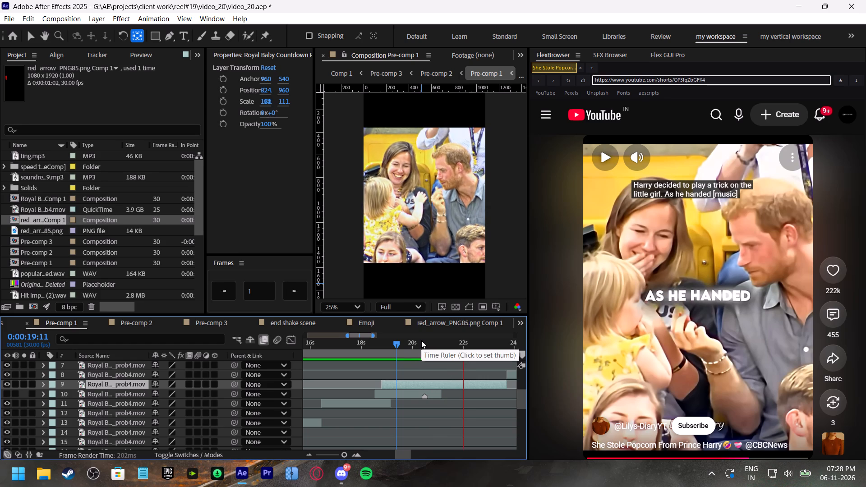
{"action": "left_click", "coordinate": [421, 340]}
Compare the rest of the reference short with Pre-comp 1, playing the composition from 0:00:18:07 and 0:00:22:20.
{"action": "left_click", "coordinate": [677, 325]}
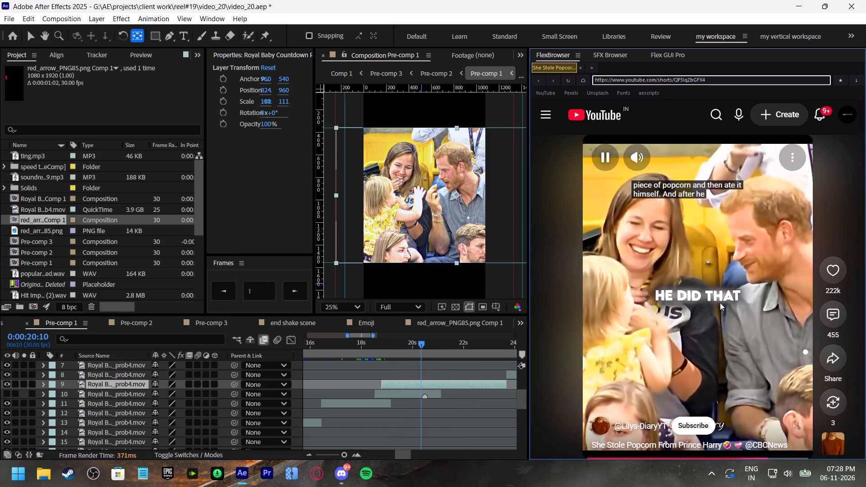
{"action": "left_click", "coordinate": [720, 303]}
{"action": "left_click", "coordinate": [368, 345]}
{"action": "key", "text": "space"}
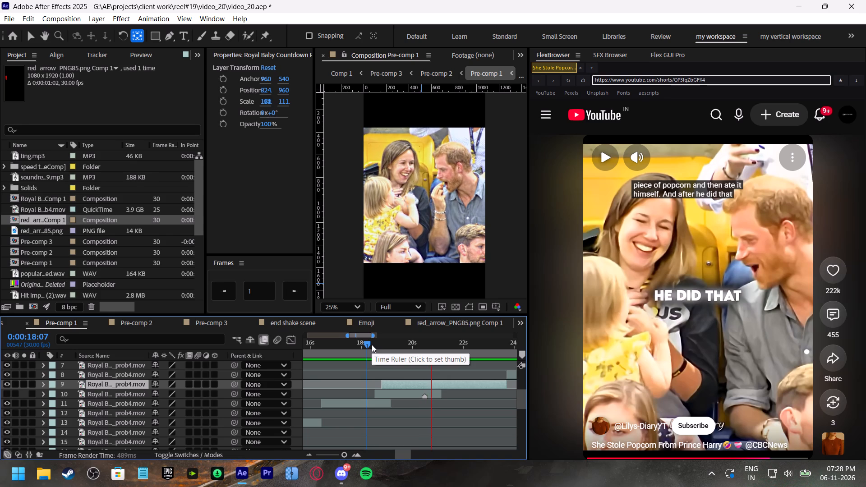
{"action": "scroll", "coordinate": [450, 375], "scroll_direction": "down", "scroll_amount": 2, "text": "shift"}
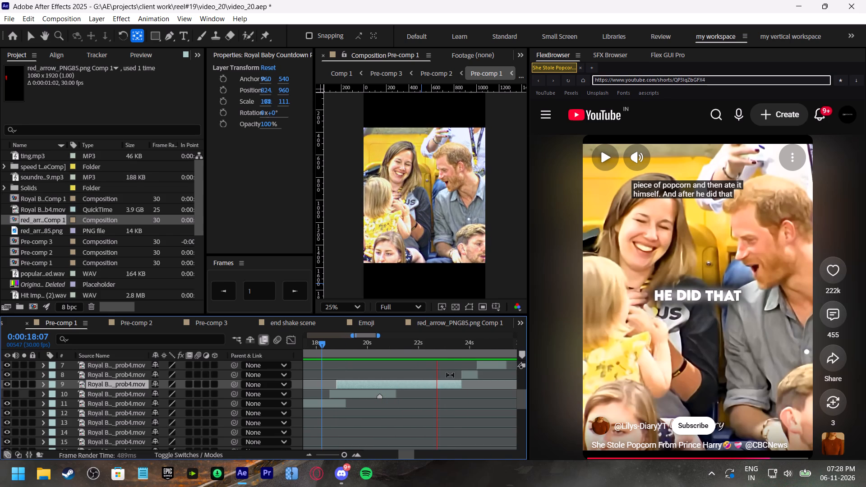
{"action": "scroll", "coordinate": [447, 363], "scroll_direction": "down", "scroll_amount": 2, "text": "shift"}
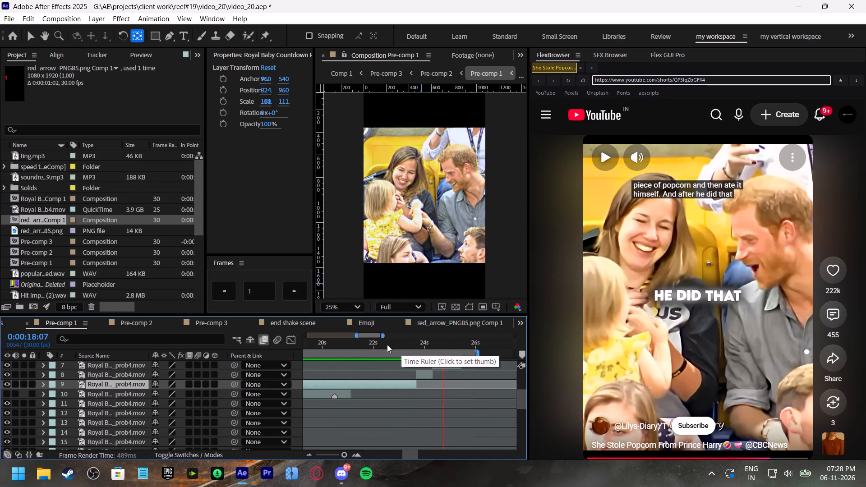
{"action": "left_click", "coordinate": [387, 345]}
{"action": "left_click", "coordinate": [718, 328]}
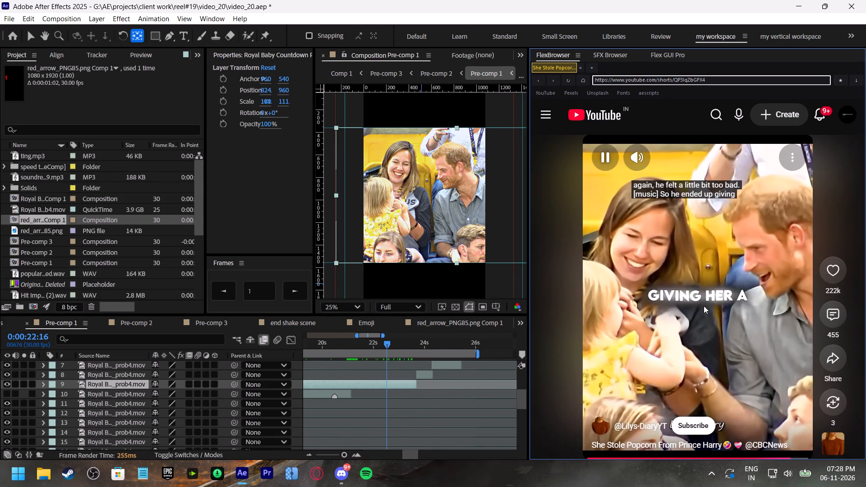
{"action": "left_click", "coordinate": [703, 304]}
{"action": "left_click", "coordinate": [391, 342]}
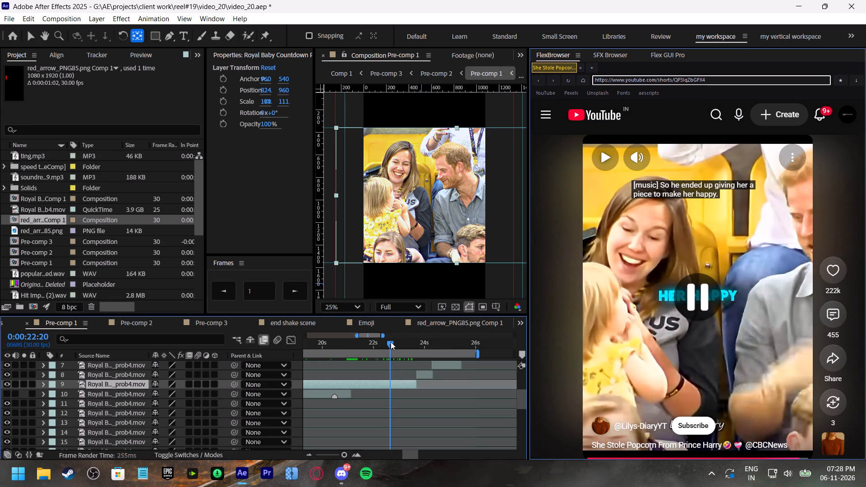
{"action": "key", "text": "space"}
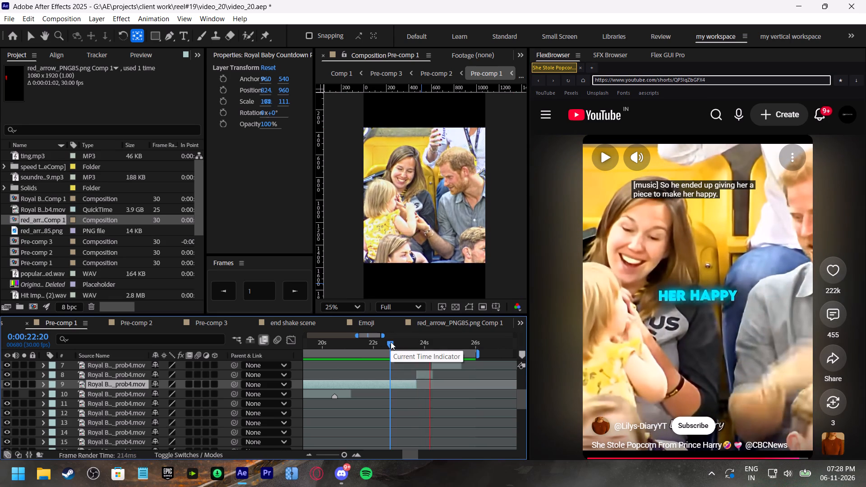
{"action": "left_click", "coordinate": [391, 342]}
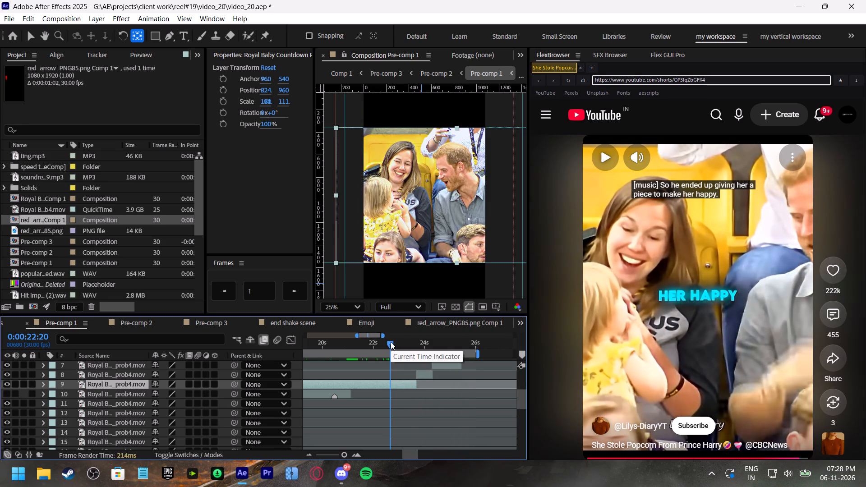
Save the project.
{"action": "key", "text": "ctrl+s"}
Open Comp 1 and play the full reel from 0:00:00:00 to examine its opening.
{"action": "left_click_drag", "start_coordinate": [339, 457], "coordinate": [332, 456]}
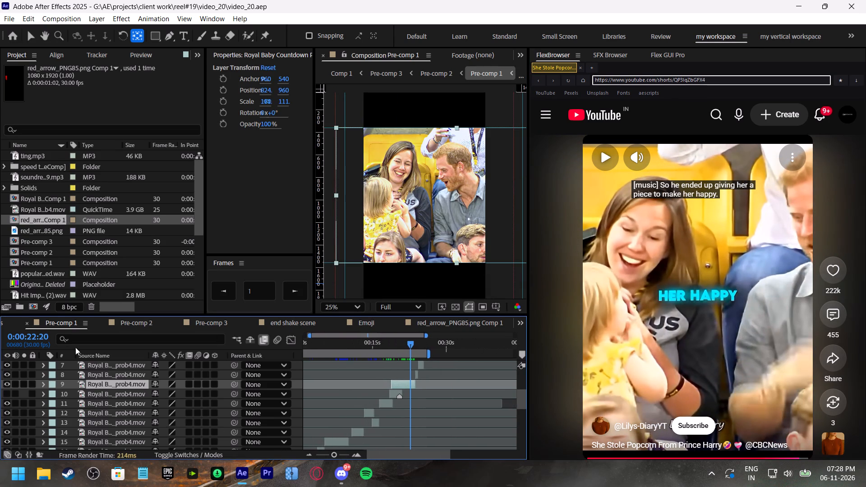
{"action": "scroll", "coordinate": [103, 325], "scroll_direction": "up", "scroll_amount": 14}
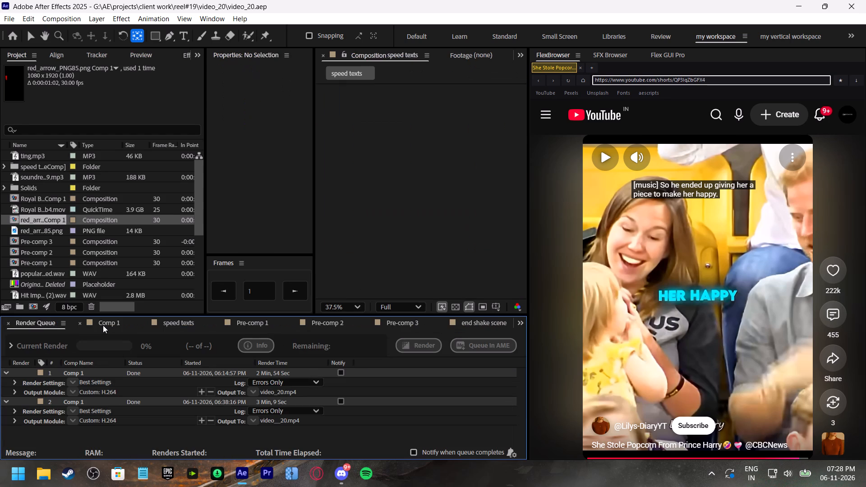
{"action": "left_click", "coordinate": [118, 322]}
{"action": "left_click_drag", "start_coordinate": [350, 345], "coordinate": [244, 355]}
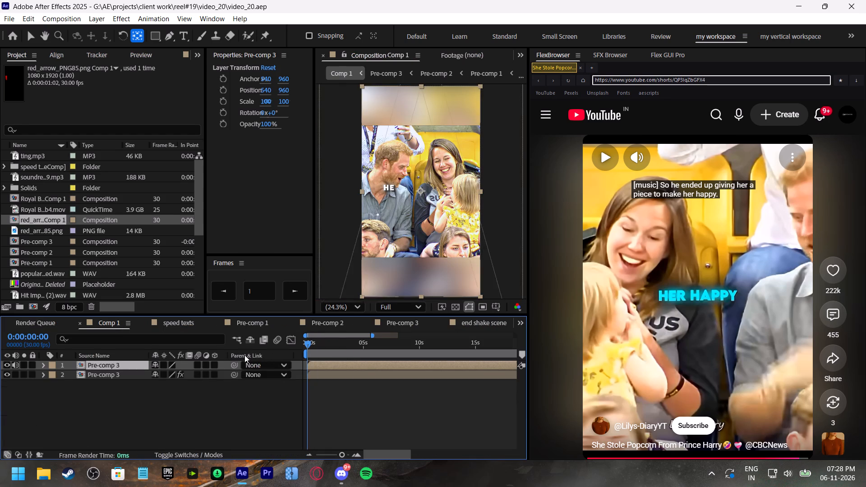
{"action": "left_click_drag", "start_coordinate": [244, 355], "coordinate": [242, 355]}
{"action": "key", "text": "space"}
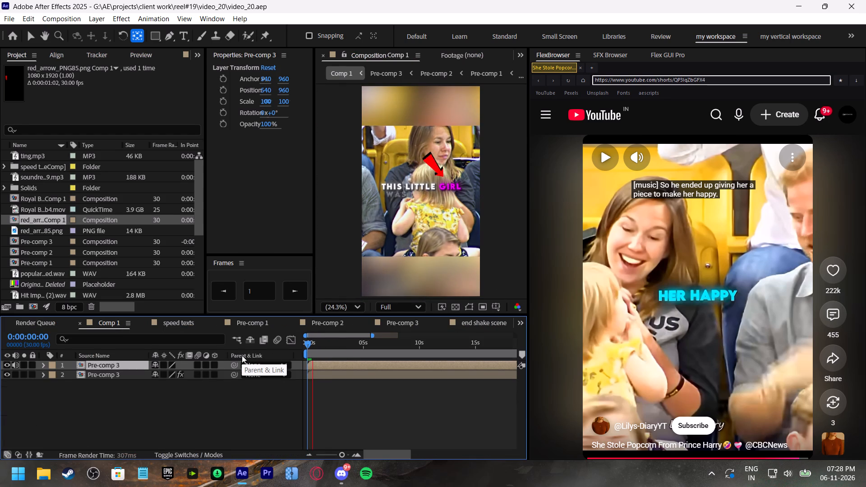
{"action": "left_click_drag", "start_coordinate": [328, 341], "coordinate": [300, 350]}
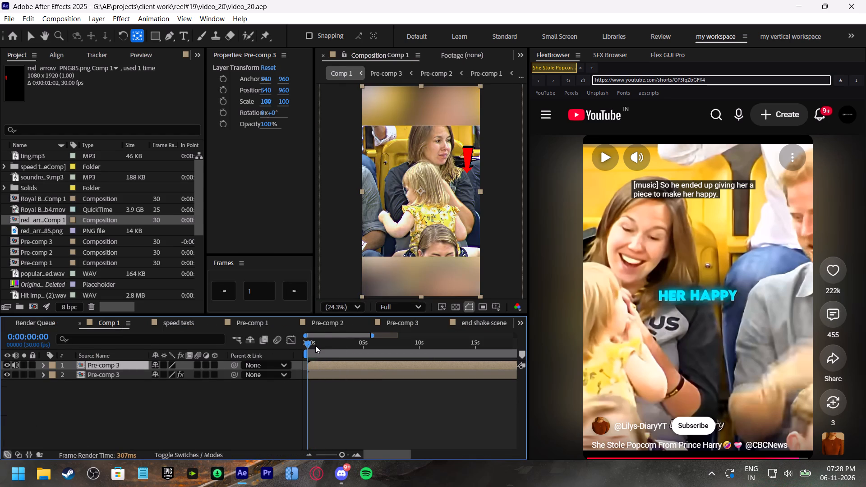
{"action": "key", "text": "space"}
Scrub and replay the first seconds of Comp 1 from 0:00:00:00 to examine the red arrow in the opening shot.
{"action": "left_click_drag", "start_coordinate": [315, 345], "coordinate": [322, 347]}
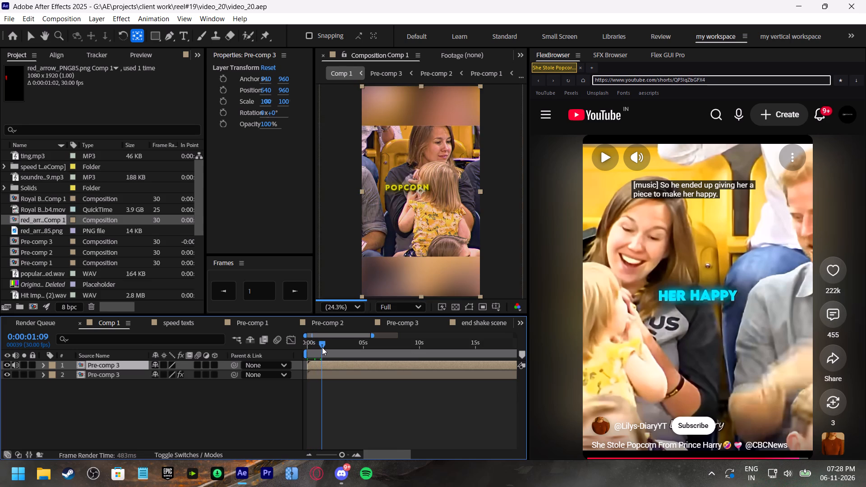
{"action": "left_click_drag", "start_coordinate": [322, 347], "coordinate": [311, 347]}
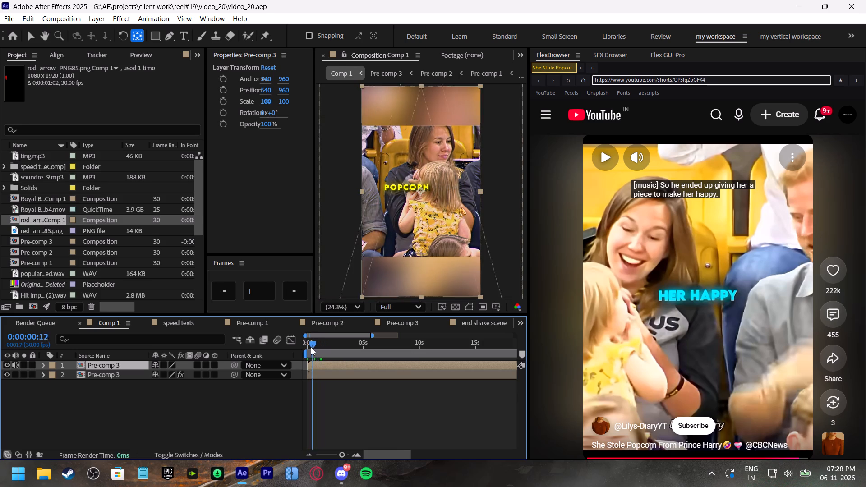
{"action": "left_click_drag", "start_coordinate": [311, 347], "coordinate": [277, 351]}
{"action": "key", "text": "space"}
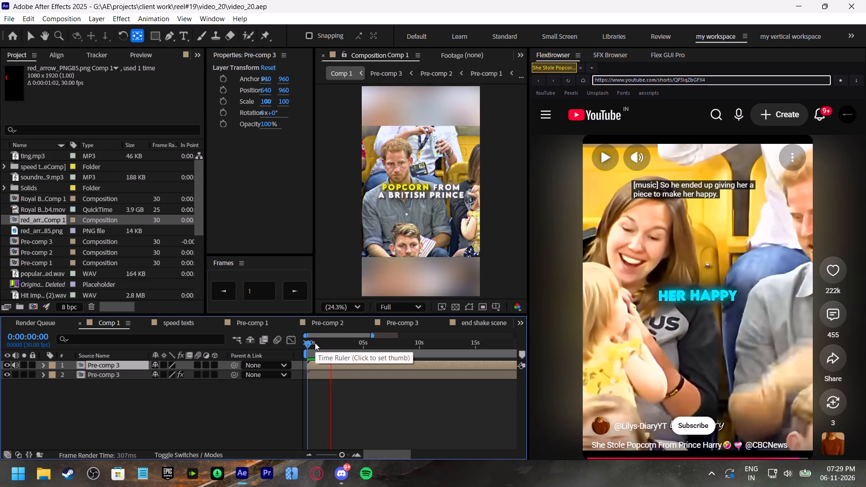
{"action": "left_click_drag", "start_coordinate": [315, 343], "coordinate": [294, 349]}
{"action": "key", "text": "space"}
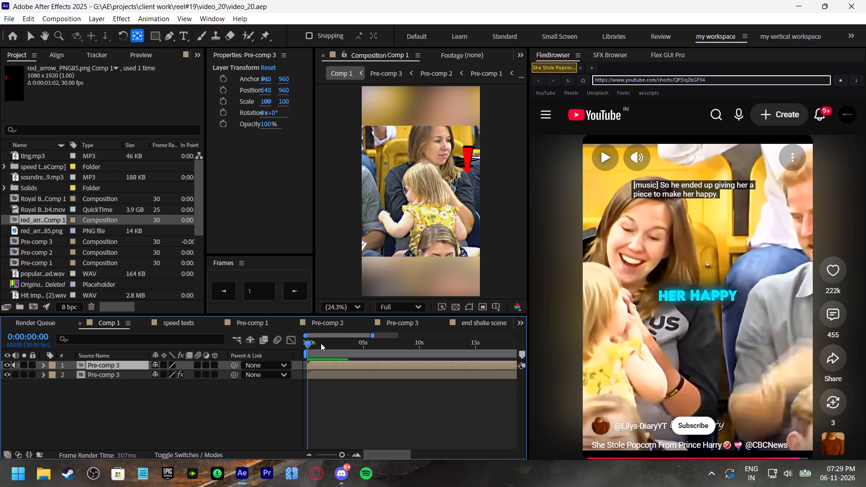
{"action": "left_click_drag", "start_coordinate": [321, 343], "coordinate": [327, 346]}
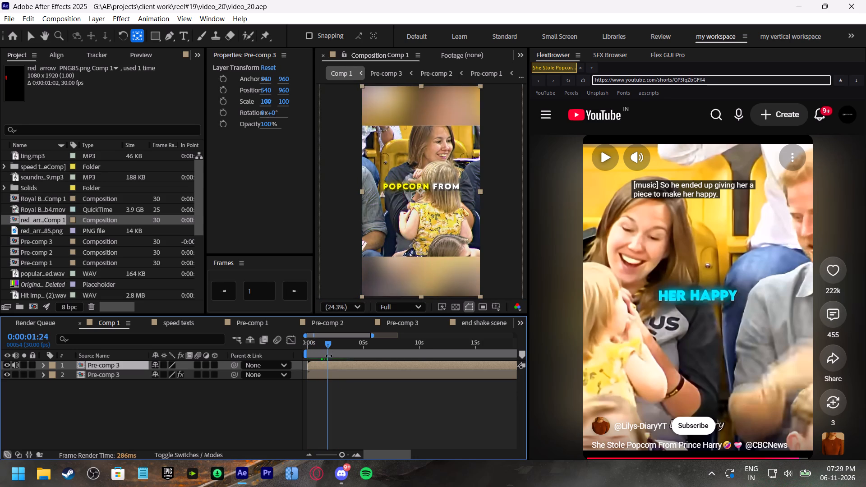
{"action": "scroll", "coordinate": [341, 382], "scroll_direction": "up", "scroll_amount": 1}
{"action": "left_click_drag", "start_coordinate": [343, 456], "coordinate": [340, 459]}
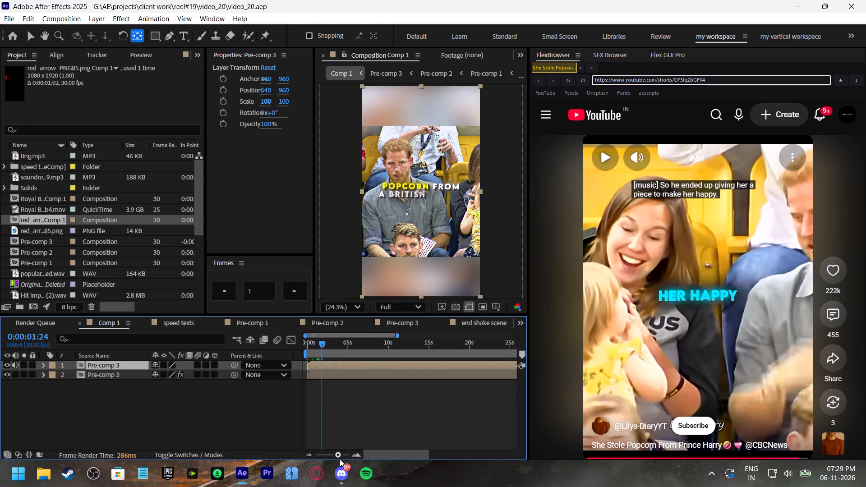
{"action": "left_click_drag", "start_coordinate": [340, 459], "coordinate": [346, 463]}
{"action": "left_click_drag", "start_coordinate": [344, 344], "coordinate": [286, 354]}
{"action": "key", "text": "space"}
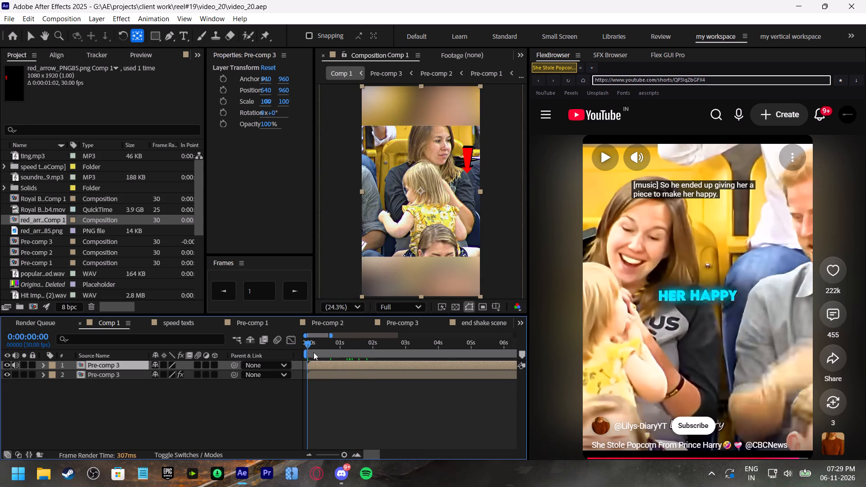
{"action": "left_click_drag", "start_coordinate": [336, 345], "coordinate": [342, 345]}
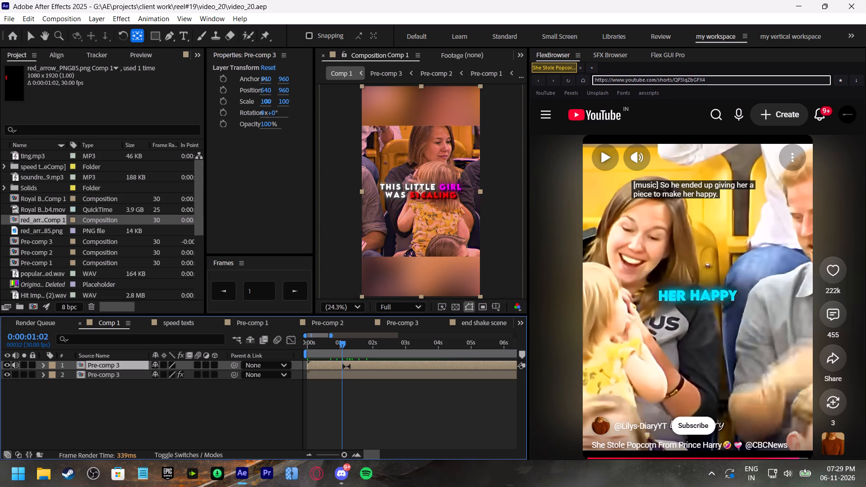
Open nested Pre-comp 3 and its Pre-comp 2, return to 0:00:00:00 and fit the frame in the viewer.
{"action": "key", "text": "v"}
{"action": "double_click", "coordinate": [351, 363]}
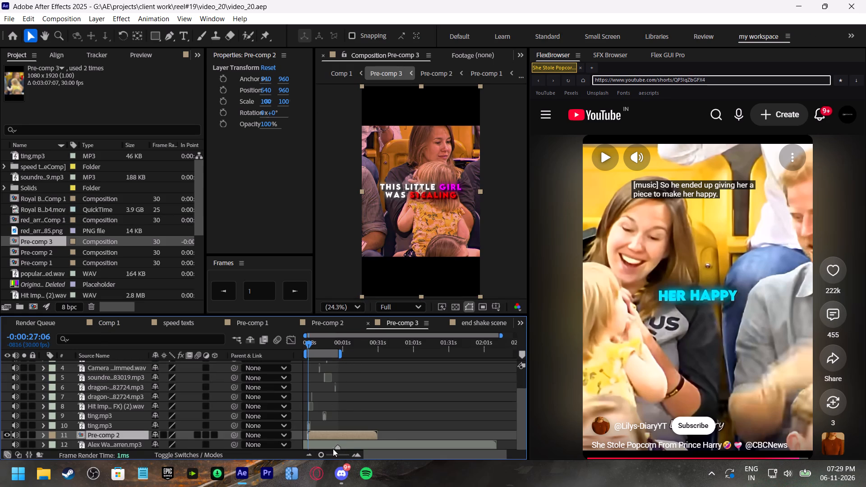
{"action": "left_click_drag", "start_coordinate": [319, 454], "coordinate": [346, 466]}
{"action": "scroll", "coordinate": [377, 415], "scroll_direction": "up", "scroll_amount": 6}
{"action": "scroll", "coordinate": [374, 409], "scroll_direction": "down", "scroll_amount": 6}
{"action": "double_click", "coordinate": [336, 436]}
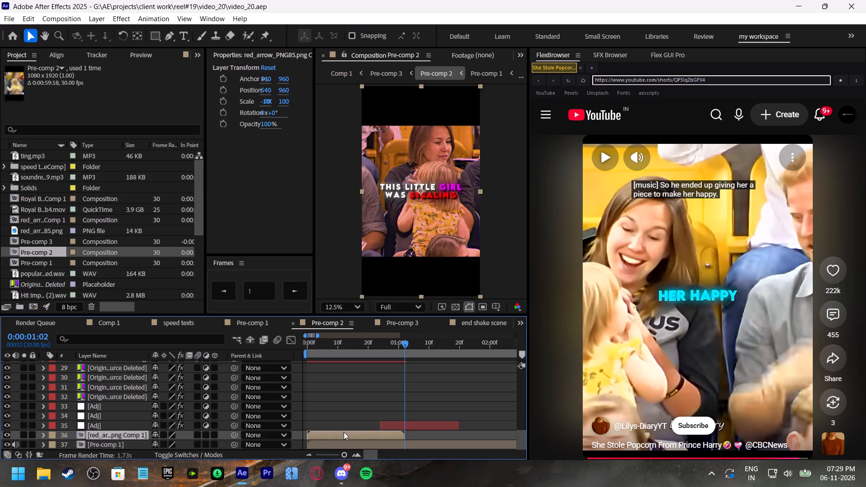
{"action": "scroll", "coordinate": [388, 397], "scroll_direction": "up", "scroll_amount": 4}
{"action": "left_click_drag", "start_coordinate": [398, 342], "coordinate": [167, 368]}
{"action": "scroll", "coordinate": [347, 384], "scroll_direction": "down", "scroll_amount": 2}
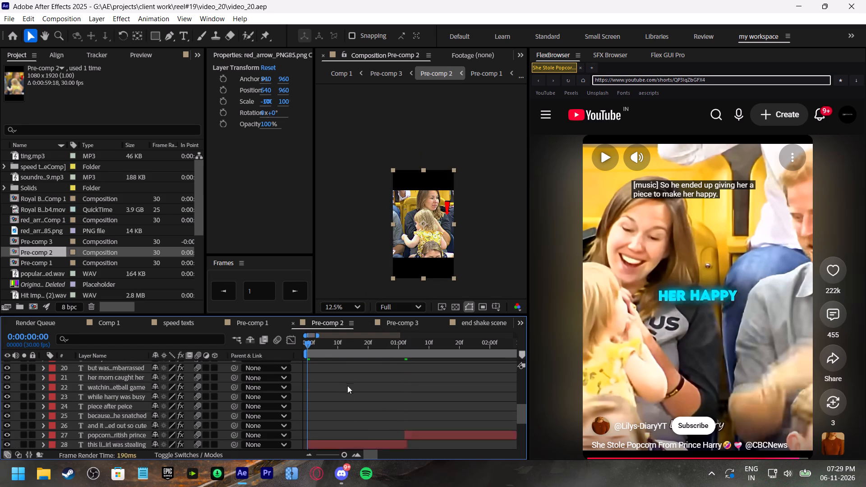
{"action": "scroll", "coordinate": [347, 386], "scroll_direction": "down", "scroll_amount": 3}
{"action": "left_click", "coordinate": [341, 304]}
{"action": "left_click", "coordinate": [348, 83]}
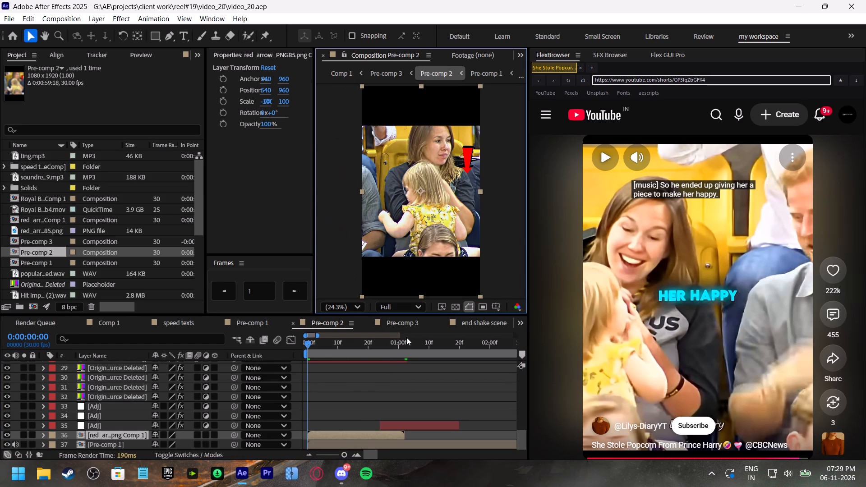
{"action": "scroll", "coordinate": [328, 393], "scroll_direction": "down", "scroll_amount": 4}
{"action": "scroll", "coordinate": [341, 400], "scroll_direction": "up", "scroll_amount": 2}
{"action": "scroll", "coordinate": [340, 405], "scroll_direction": "down", "scroll_amount": 6}
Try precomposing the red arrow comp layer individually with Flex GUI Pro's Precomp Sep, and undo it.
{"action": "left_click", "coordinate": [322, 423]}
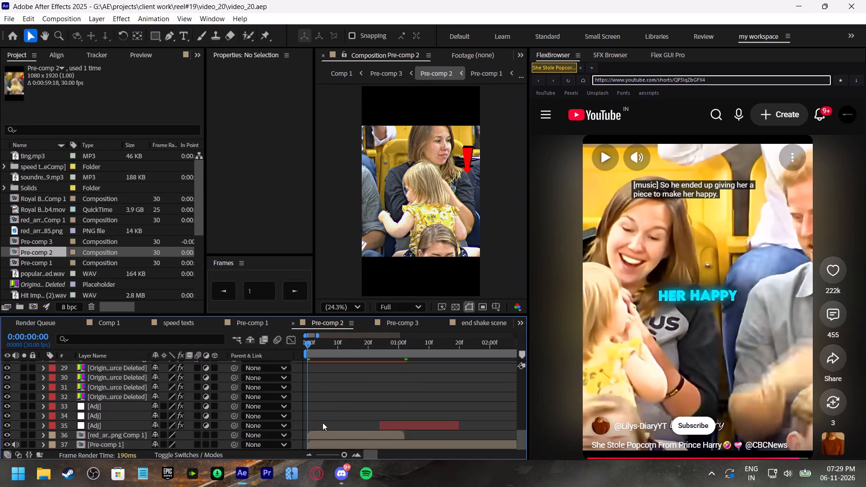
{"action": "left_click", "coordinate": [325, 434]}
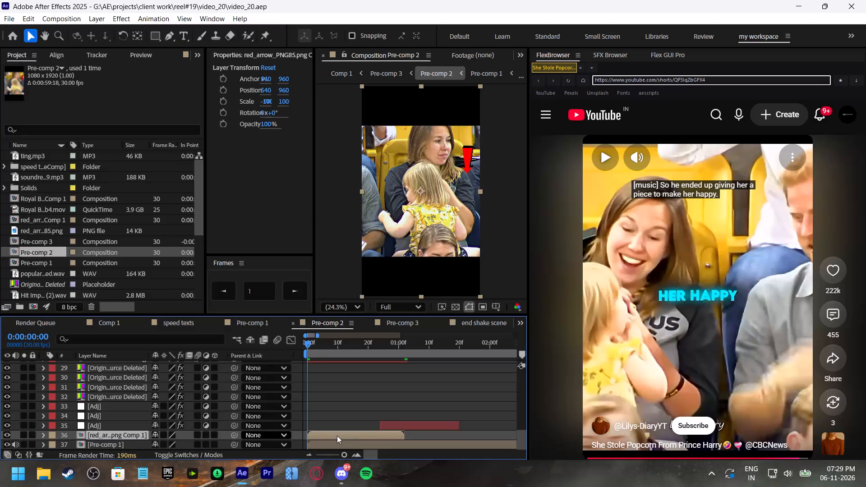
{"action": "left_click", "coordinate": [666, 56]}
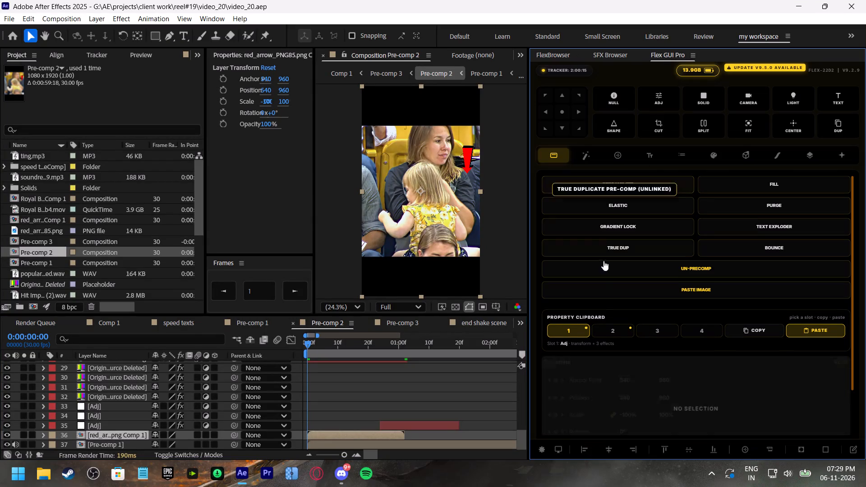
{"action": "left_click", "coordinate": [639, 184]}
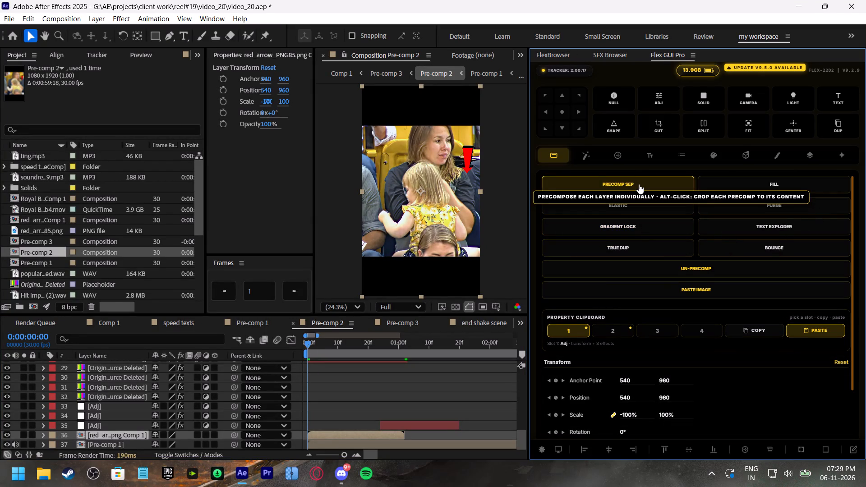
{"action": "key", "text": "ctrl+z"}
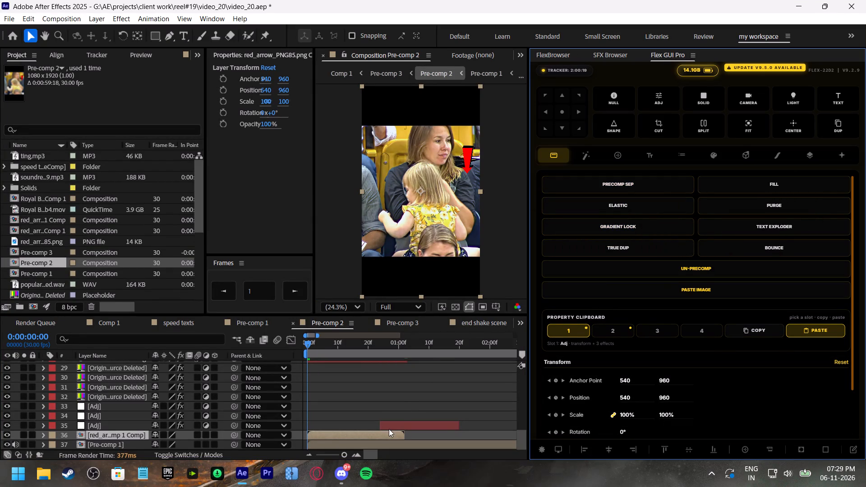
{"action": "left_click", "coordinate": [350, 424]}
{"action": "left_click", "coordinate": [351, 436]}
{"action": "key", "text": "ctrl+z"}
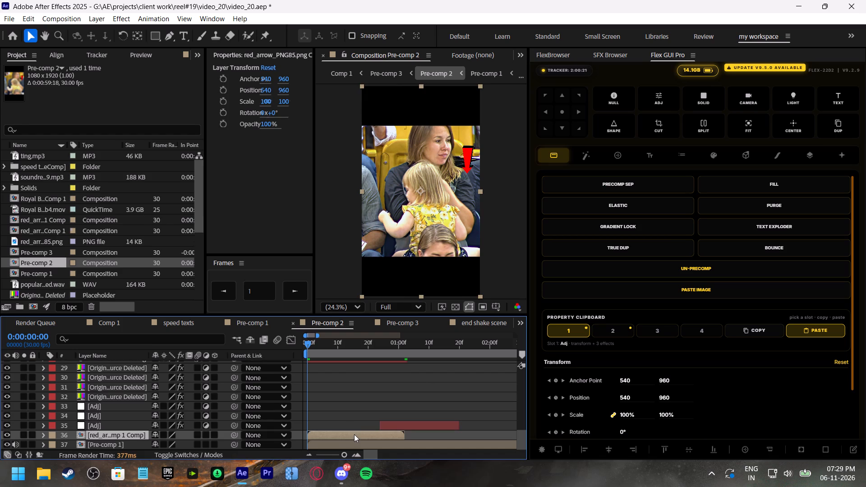
Un-precompose the red_arrow_PNG85.png Comp 1 layer with Flex GUI Pro.
{"action": "left_click", "coordinate": [359, 426]}
{"action": "left_click", "coordinate": [360, 435]}
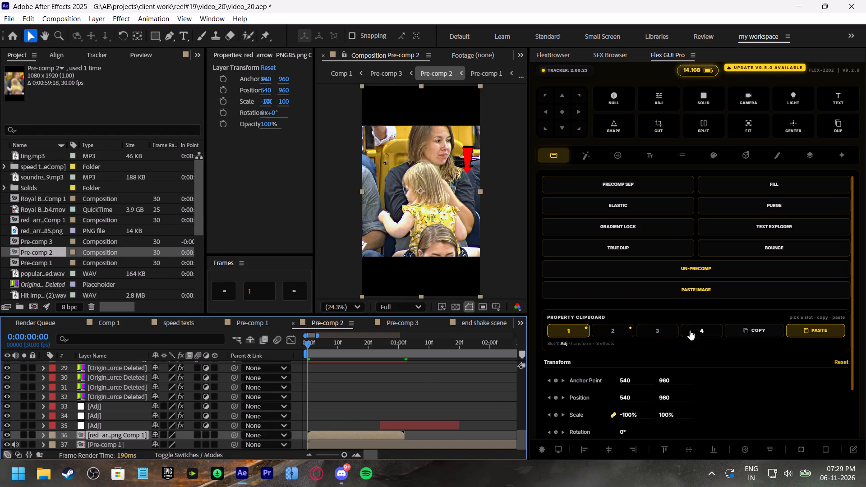
{"action": "left_click", "coordinate": [715, 270]}
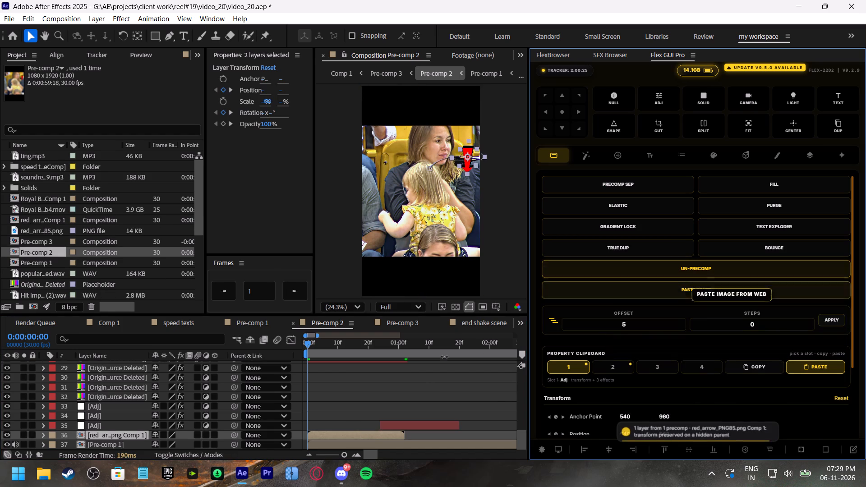
Delete the hidden parent transform layer above the extracted red arrow PNG layer.
{"action": "scroll", "coordinate": [351, 410], "scroll_direction": "down", "scroll_amount": 2}
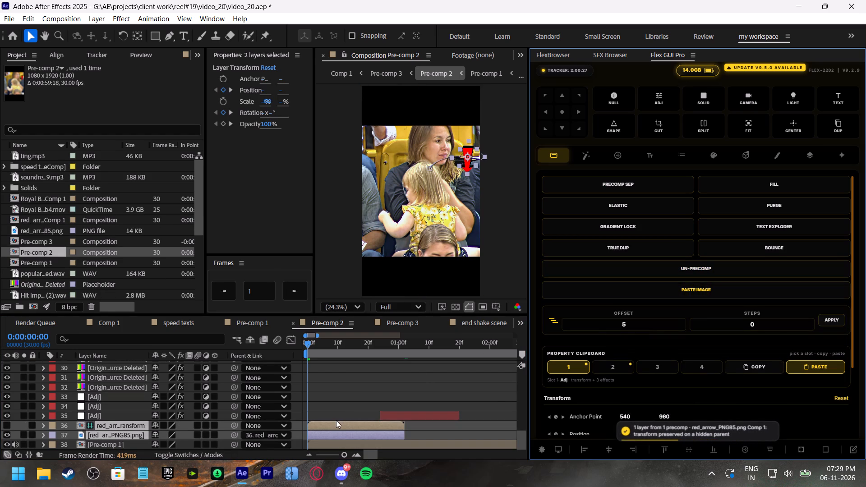
{"action": "left_click", "coordinate": [341, 430]}
{"action": "left_click", "coordinate": [345, 412]}
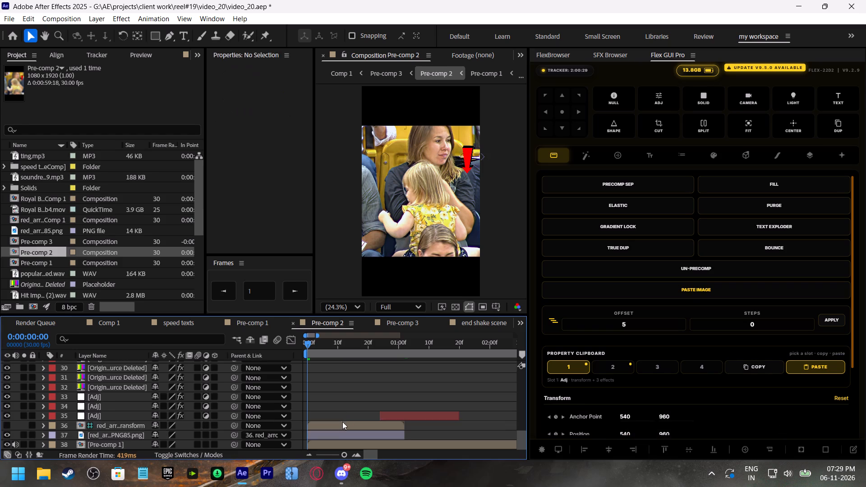
{"action": "left_click", "coordinate": [342, 422]}
{"action": "key", "text": "BackSpace"}
Reveal the red arrow's keyframes and set its starting Position to 873.0, 664.0 and Rotation to -8.3° at 0:00:00:00.
{"action": "left_click", "coordinate": [326, 435]}
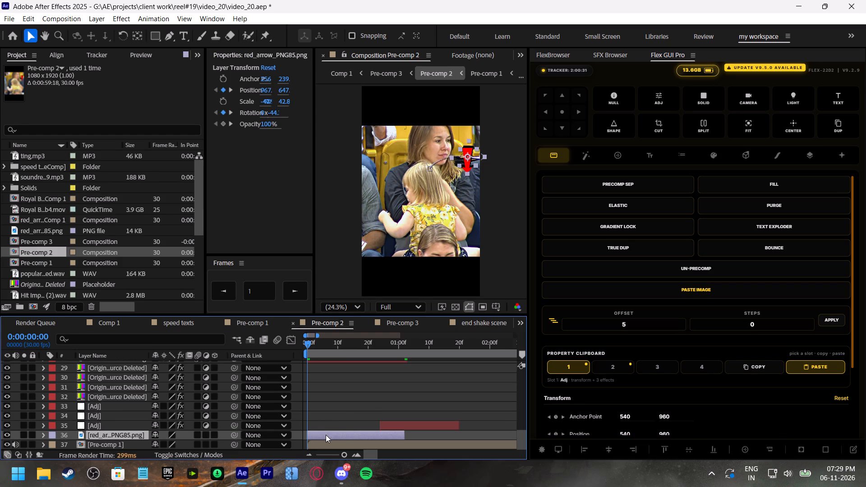
{"action": "left_click_drag", "start_coordinate": [315, 342], "coordinate": [305, 346]}
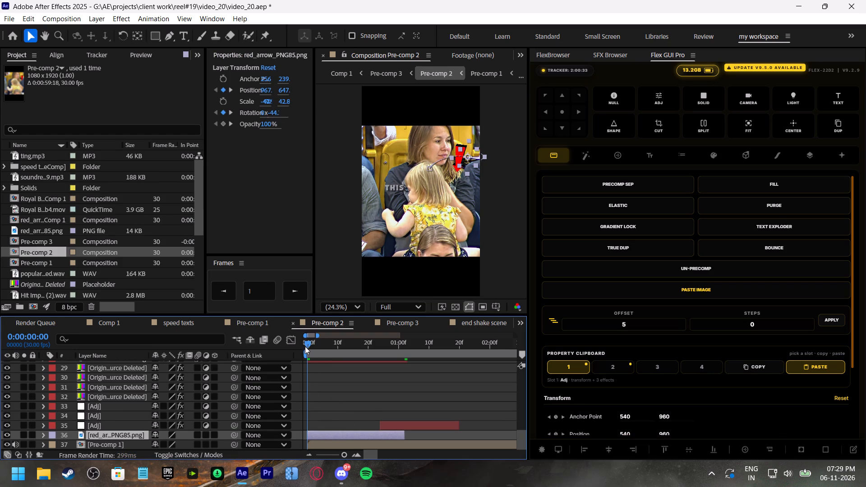
{"action": "left_click_drag", "start_coordinate": [305, 346], "coordinate": [327, 356]}
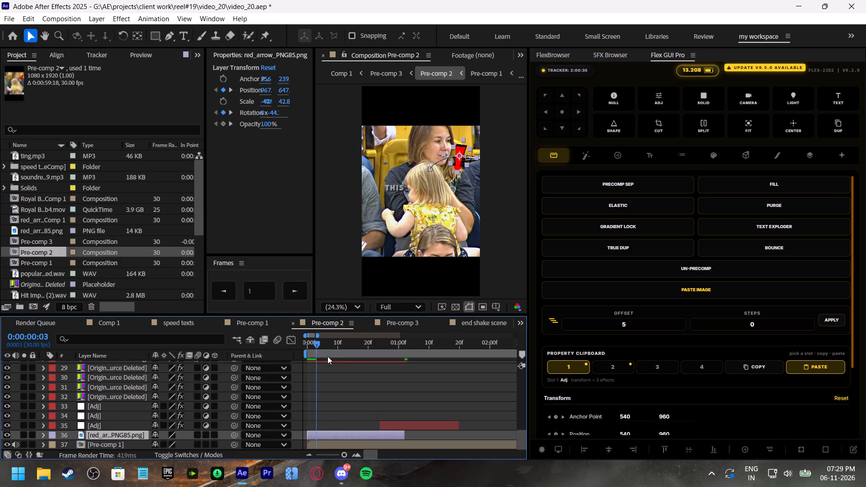
{"action": "left_click_drag", "start_coordinate": [327, 356], "coordinate": [373, 375]}
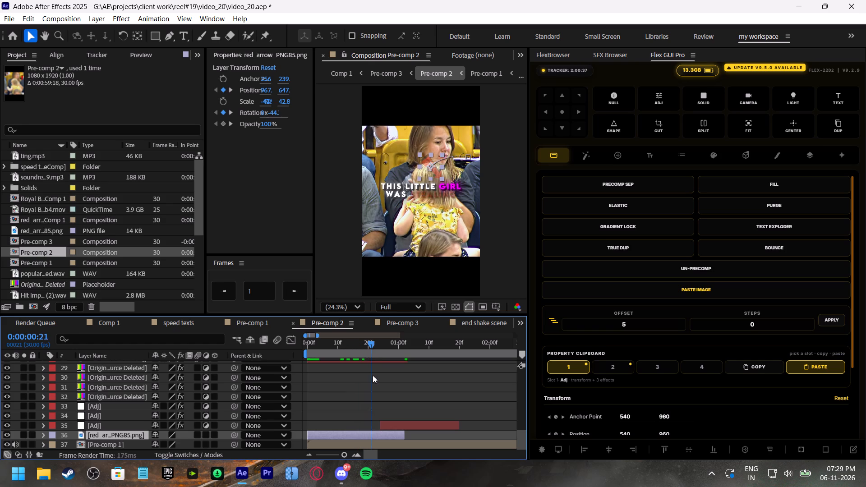
{"action": "left_click_drag", "start_coordinate": [373, 375], "coordinate": [302, 372]}
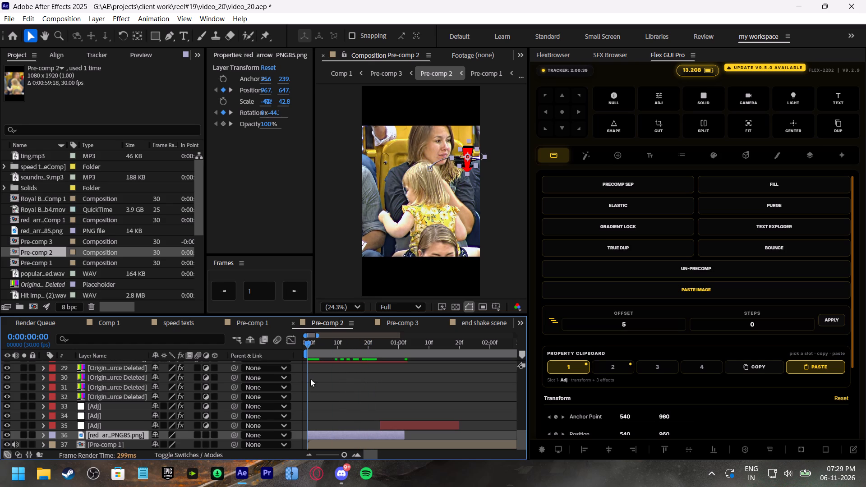
{"action": "key", "text": "u"}
{"action": "scroll", "coordinate": [364, 416], "scroll_direction": "down", "scroll_amount": 4}
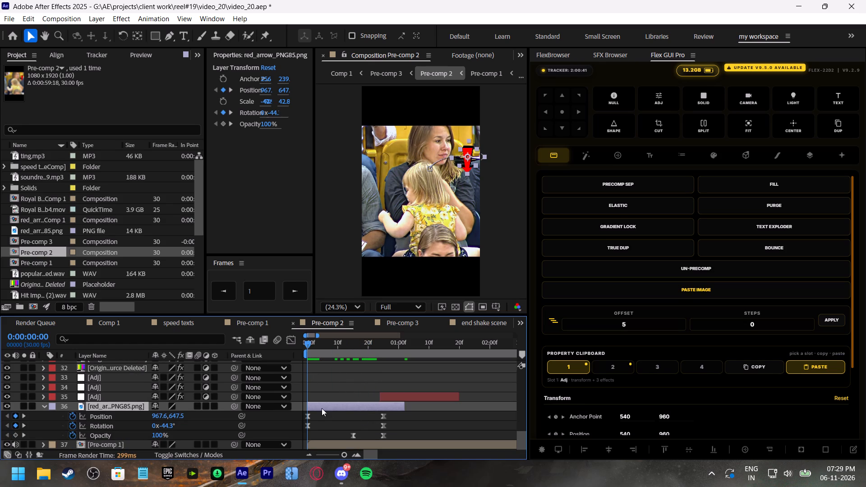
{"action": "left_click_drag", "start_coordinate": [468, 157], "coordinate": [461, 155]}
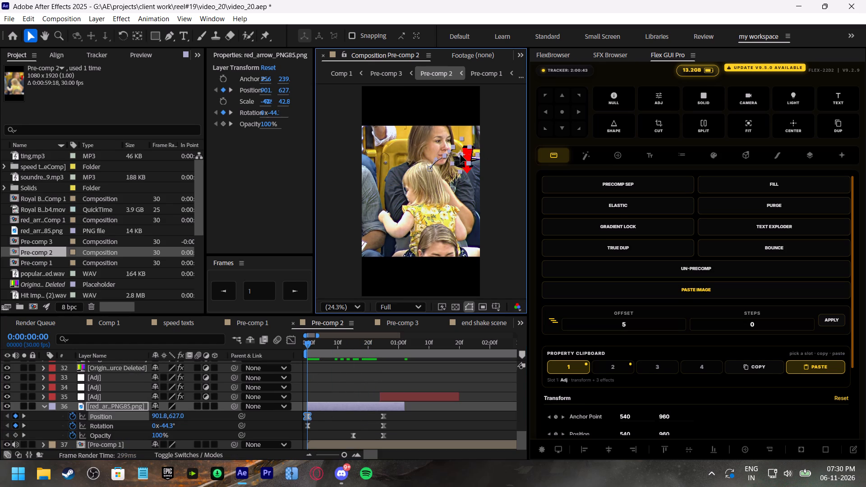
{"action": "left_click_drag", "start_coordinate": [461, 155], "coordinate": [457, 159]}
{"action": "left_click_drag", "start_coordinate": [170, 428], "coordinate": [189, 427]}
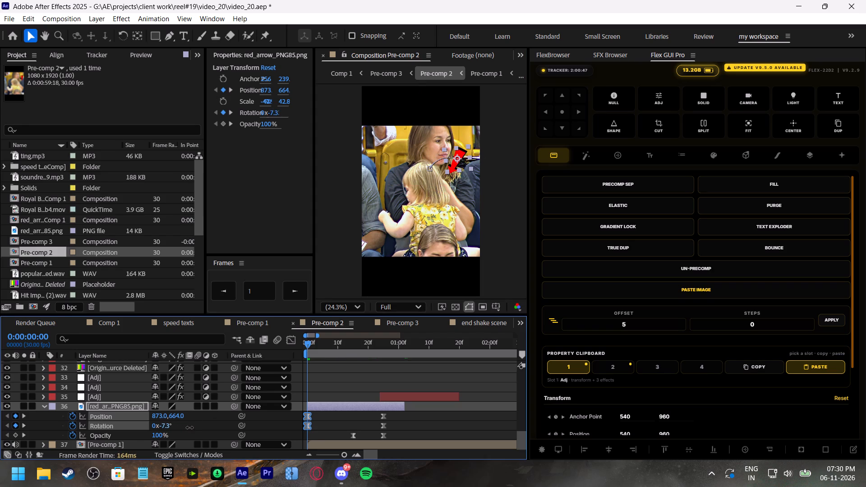
{"action": "left_click_drag", "start_coordinate": [189, 427], "coordinate": [187, 425]}
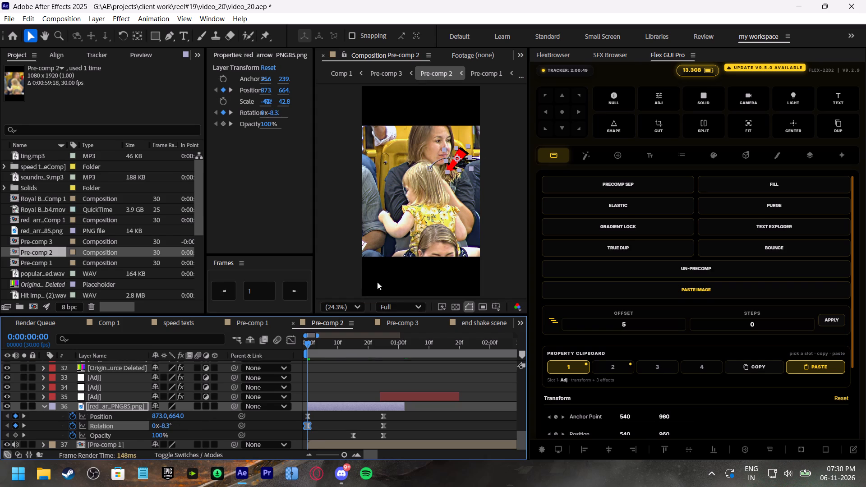
Move the red arrow's two Opacity keyframes to about 0:00:01:04 and 0:00:01:14.
{"action": "left_click_drag", "start_coordinate": [358, 341], "coordinate": [382, 354]}
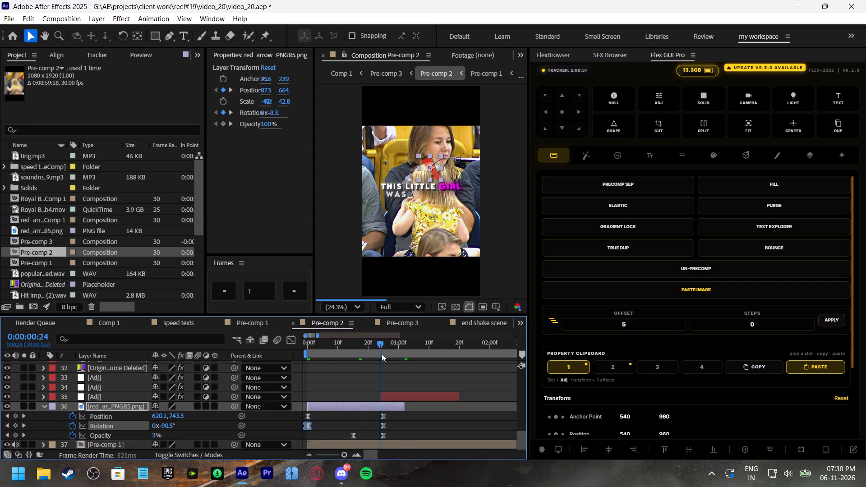
{"action": "left_click_drag", "start_coordinate": [382, 354], "coordinate": [384, 356]}
{"action": "left_click_drag", "start_coordinate": [402, 434], "coordinate": [344, 438]}
{"action": "left_click_drag", "start_coordinate": [352, 435], "coordinate": [398, 436]}
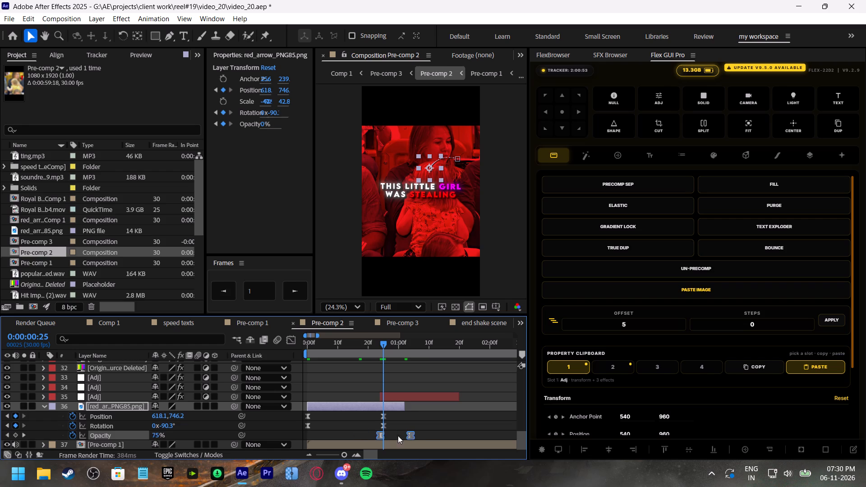
{"action": "left_click_drag", "start_coordinate": [398, 436], "coordinate": [409, 436]}
Set the red arrow's Position keyframe at 0:00:00:25 to 326.2, 639.3 and curve its motion path upward.
{"action": "left_click_drag", "start_coordinate": [428, 169], "coordinate": [420, 167]}
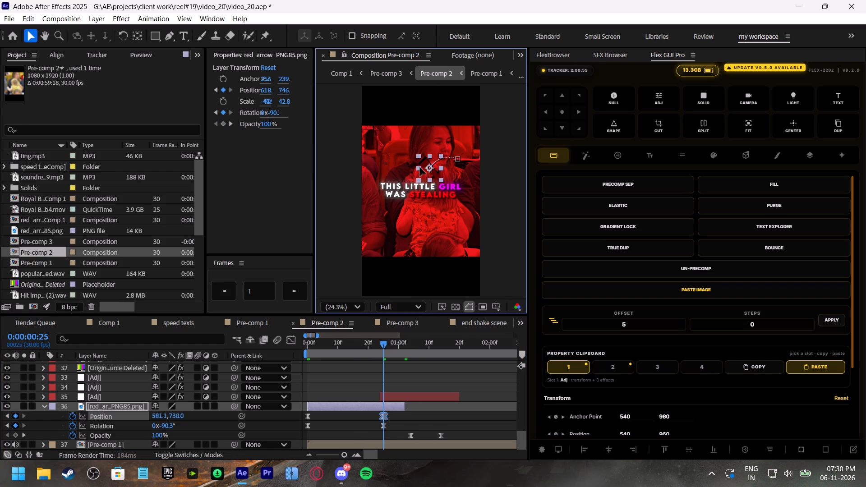
{"action": "left_click_drag", "start_coordinate": [420, 167], "coordinate": [394, 158]}
{"action": "left_click_drag", "start_coordinate": [448, 155], "coordinate": [450, 150]}
{"action": "left_click", "coordinate": [397, 156]}
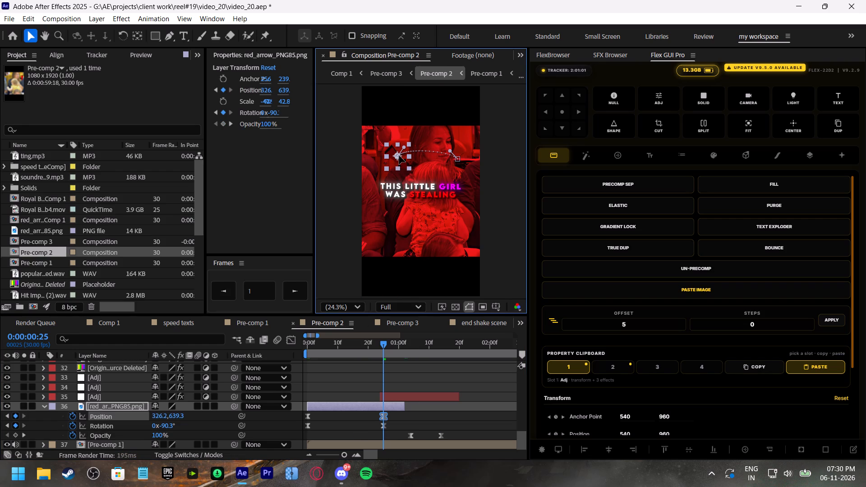
Play back and scrub the opening of Pre-comp 2 to check the red arrow's motion and fade timing.
{"action": "left_click", "coordinate": [372, 340]}
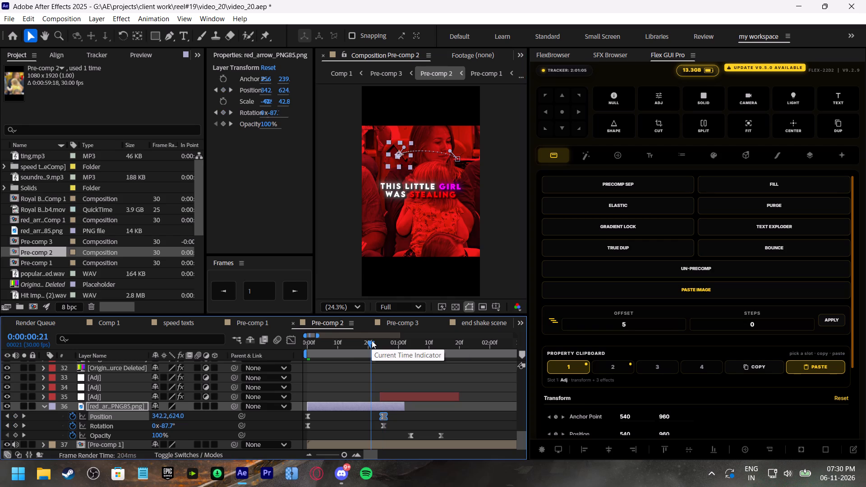
{"action": "key", "text": "space"}
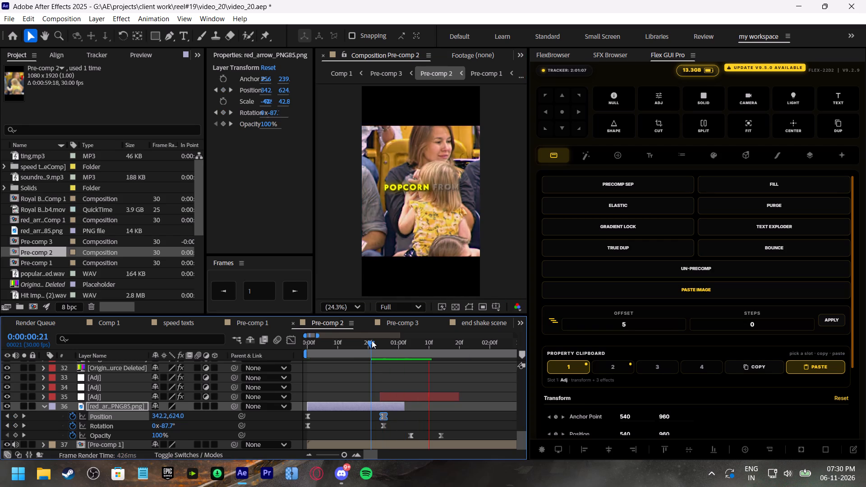
{"action": "left_click_drag", "start_coordinate": [372, 340], "coordinate": [263, 358]}
{"action": "key", "text": "space"}
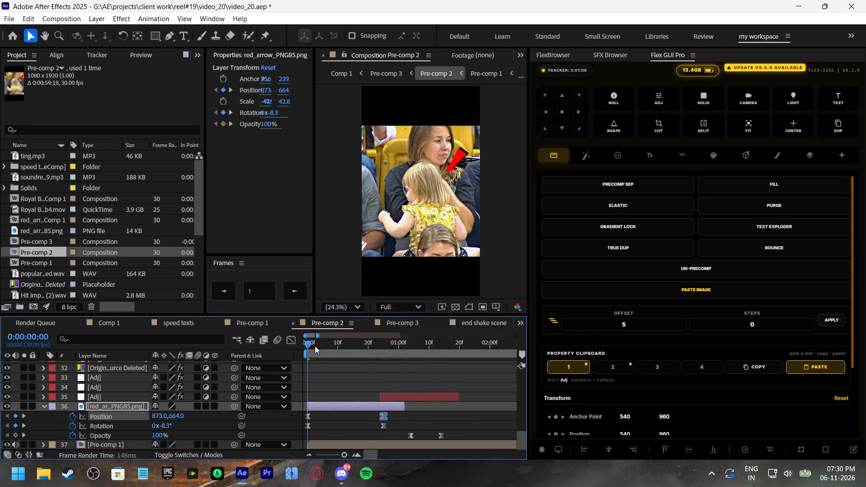
{"action": "left_click_drag", "start_coordinate": [316, 345], "coordinate": [349, 348]}
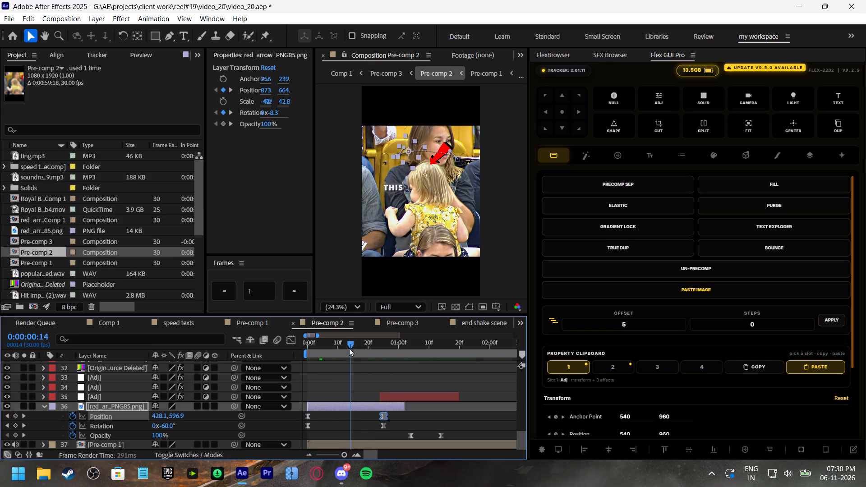
{"action": "left_click_drag", "start_coordinate": [349, 348], "coordinate": [291, 345]}
{"action": "key", "text": "space"}
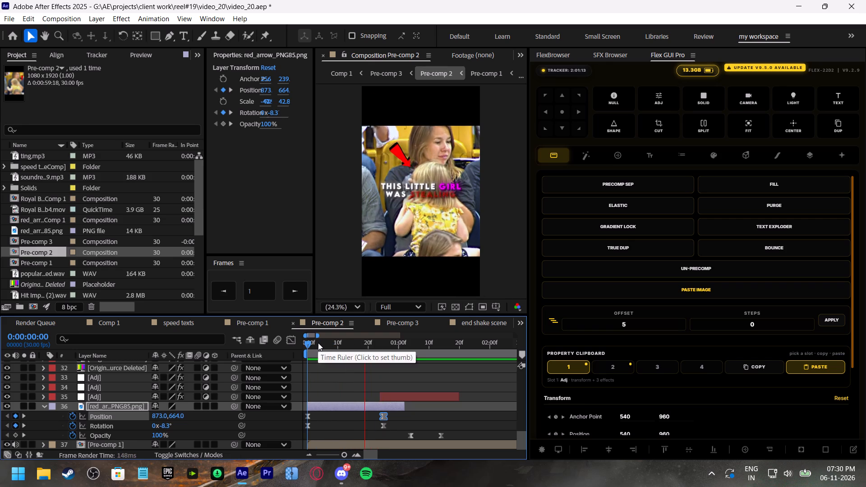
{"action": "left_click_drag", "start_coordinate": [318, 343], "coordinate": [335, 344]}
Move the red arrow's two Opacity keyframes earlier, to about 0:00:00:15 and 0:00:00:25.
{"action": "left_click_drag", "start_coordinate": [466, 430], "coordinate": [406, 444]}
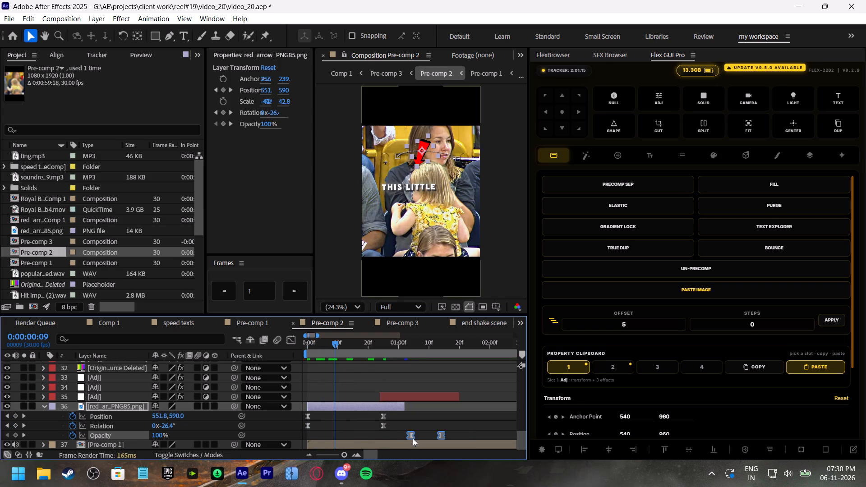
{"action": "left_click_drag", "start_coordinate": [411, 438], "coordinate": [353, 432]}
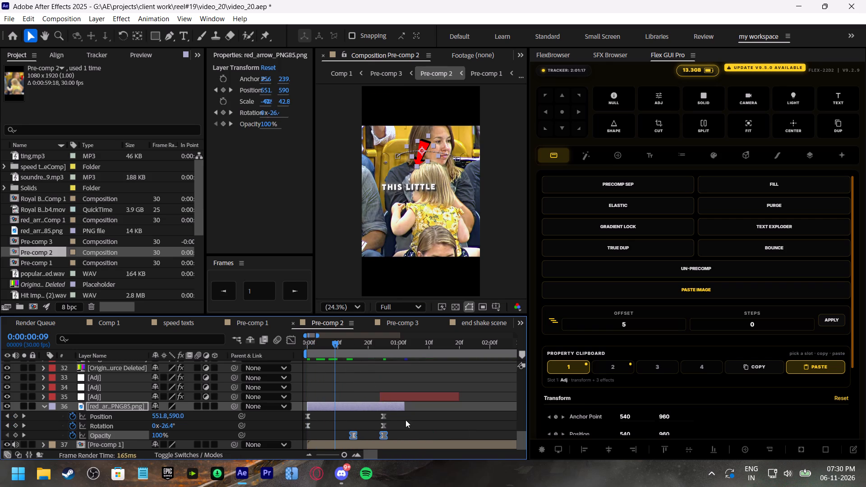
Apply the Flex Curve easing 0.48, 0.16, 0.8, 0.4 to all the red arrow's Position, Rotation and Opacity keyframes.
{"action": "left_click_drag", "start_coordinate": [404, 418], "coordinate": [290, 439]}
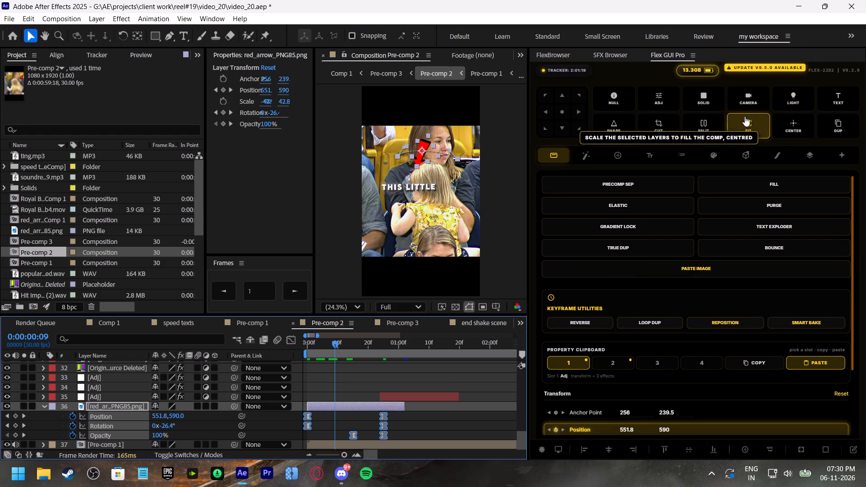
{"action": "left_click", "coordinate": [770, 156]}
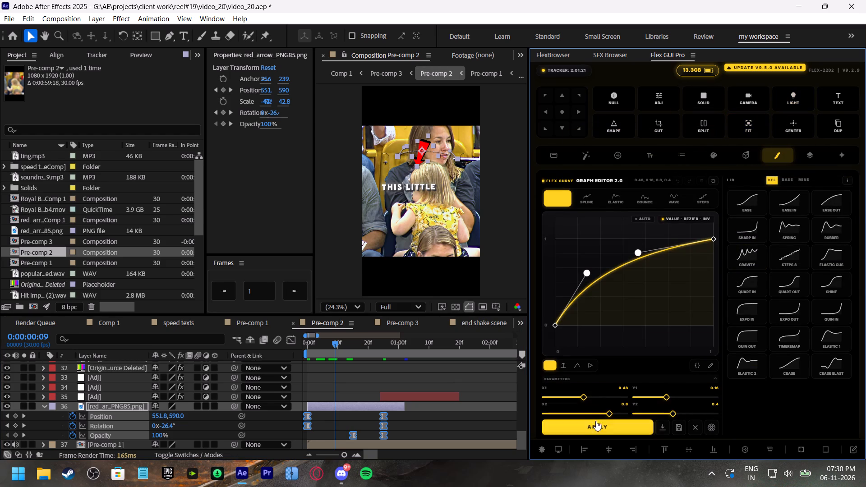
{"action": "left_click", "coordinate": [592, 423]}
Play back the opening from 0:00:00:00 to check the red arrow's eased movement.
{"action": "left_click_drag", "start_coordinate": [335, 350], "coordinate": [318, 351]}
{"action": "left_click_drag", "start_coordinate": [349, 344], "coordinate": [315, 349]}
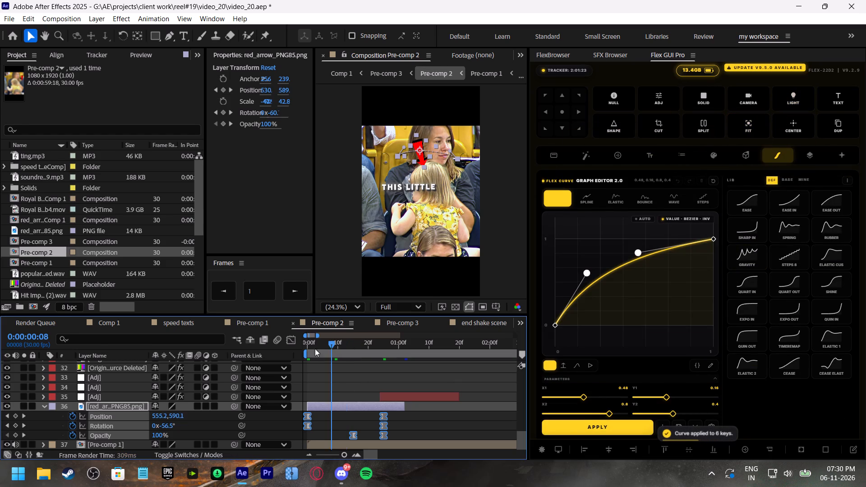
{"action": "left_click_drag", "start_coordinate": [315, 349], "coordinate": [281, 356]}
{"action": "key", "text": "space"}
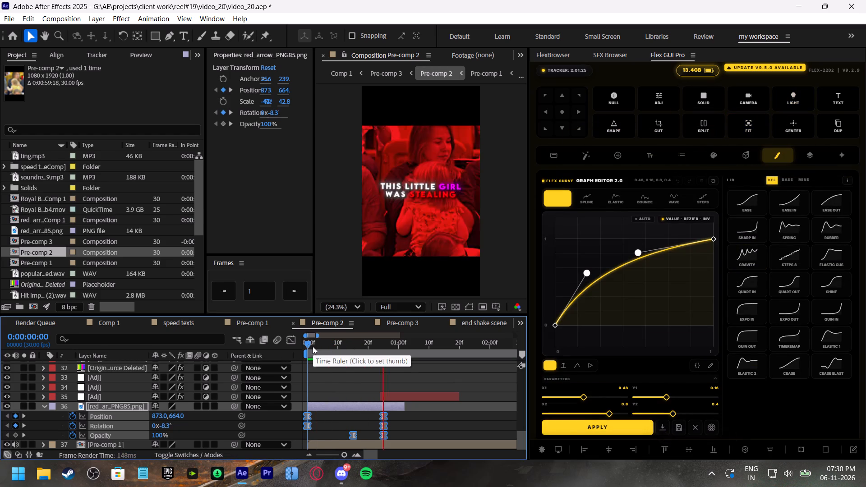
{"action": "left_click_drag", "start_coordinate": [313, 346], "coordinate": [270, 354]}
{"action": "key", "text": "space"}
{"action": "left_click_drag", "start_coordinate": [335, 336], "coordinate": [327, 340]}
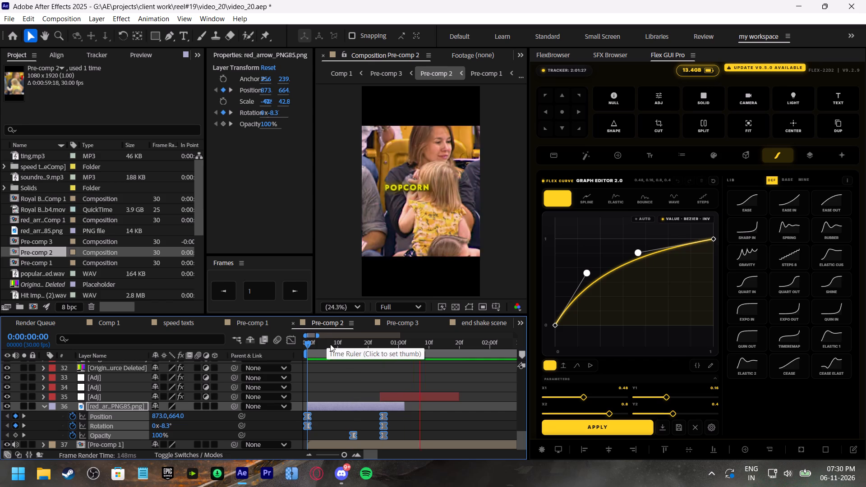
{"action": "left_click_drag", "start_coordinate": [330, 344], "coordinate": [282, 354]}
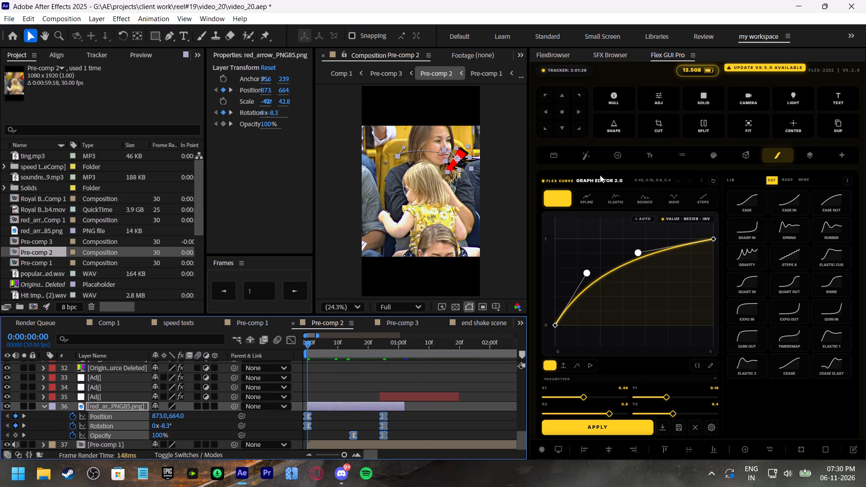
Precompose the red arrow layer with Precomp Sep and move its precomp up to Position 540, 861.
{"action": "left_click", "coordinate": [553, 156]}
{"action": "left_click", "coordinate": [632, 190]}
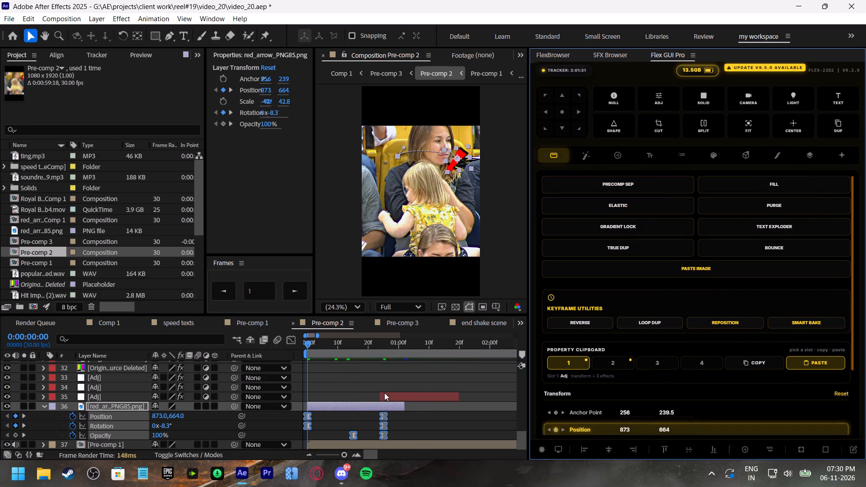
{"action": "left_click", "coordinate": [343, 436]}
{"action": "left_click_drag", "start_coordinate": [451, 188], "coordinate": [452, 183]}
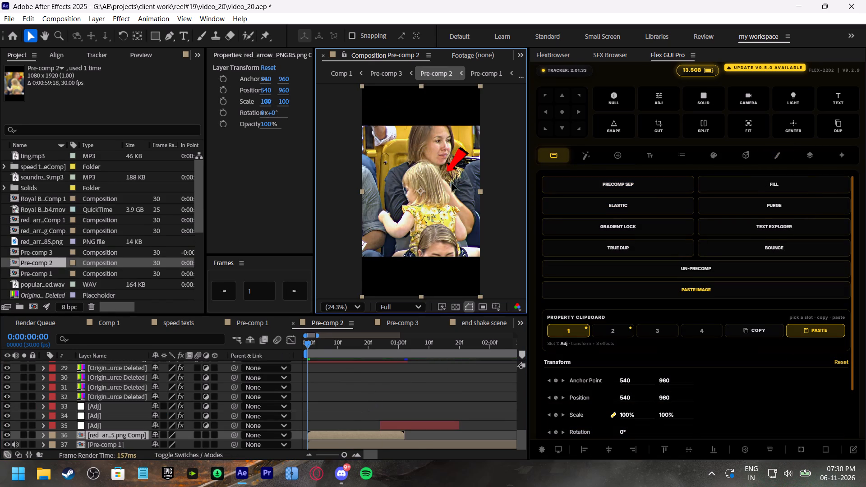
{"action": "left_click_drag", "start_coordinate": [452, 183], "coordinate": [452, 177]}
Review the opening through to the bearded man's shot at 0:00:01:19 and save the project.
{"action": "left_click_drag", "start_coordinate": [321, 345], "coordinate": [280, 355]}
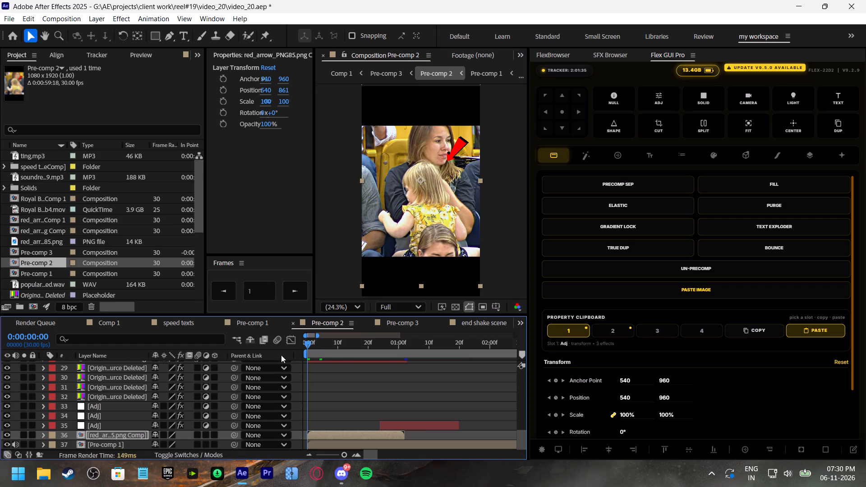
{"action": "key", "text": "space"}
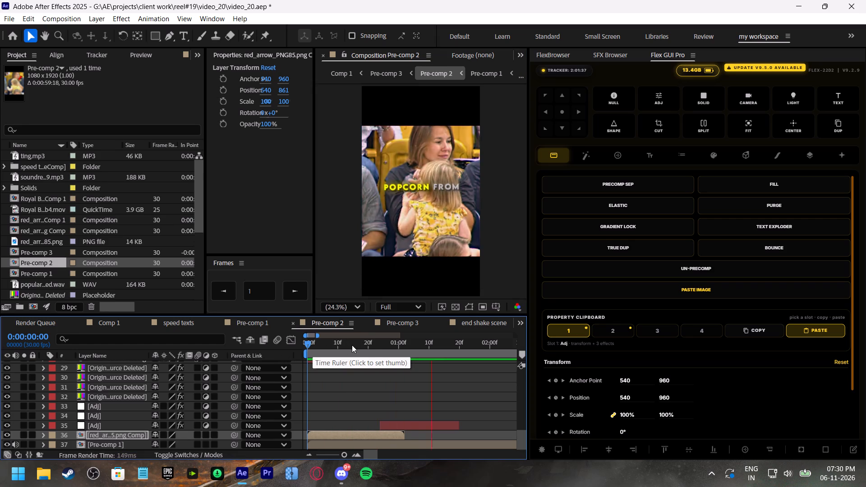
{"action": "left_click", "coordinate": [426, 345]}
{"action": "scroll", "coordinate": [442, 395], "scroll_direction": "down", "scroll_amount": 3, "text": "shift"}
{"action": "key", "text": "space"}
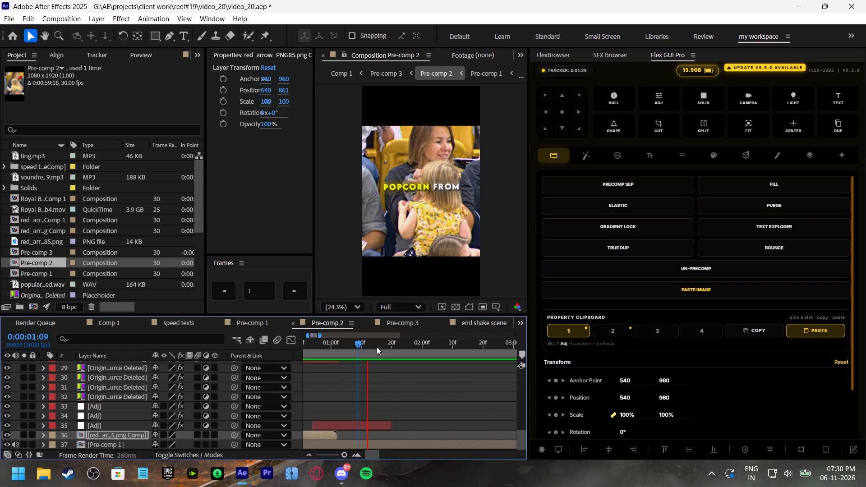
{"action": "left_click", "coordinate": [381, 340]}
{"action": "key", "text": "space"}
{"action": "left_click_drag", "start_coordinate": [385, 340], "coordinate": [389, 343]}
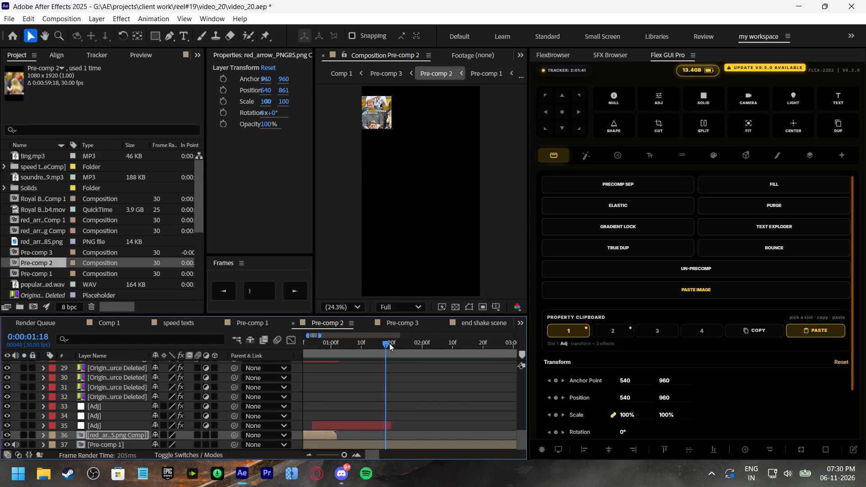
{"action": "left_click_drag", "start_coordinate": [389, 343], "coordinate": [390, 344]}
{"action": "scroll", "coordinate": [373, 386], "scroll_direction": "up", "scroll_amount": 3}
{"action": "key", "text": "ctrl+s"}
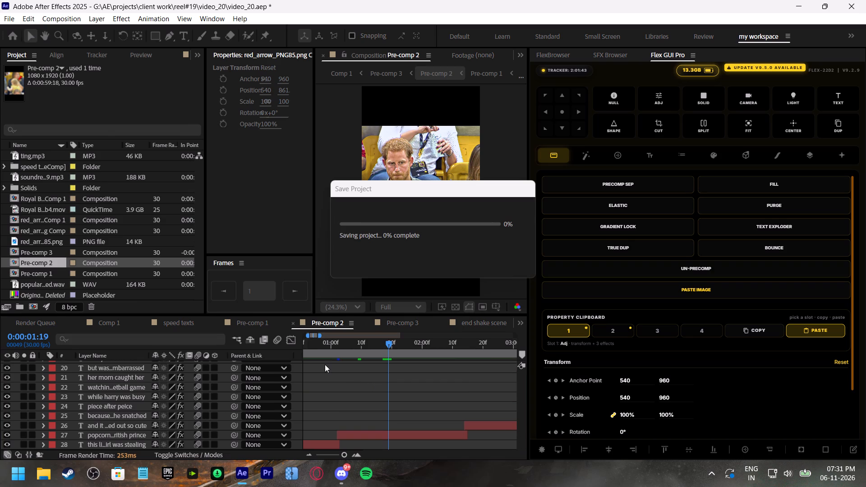
Add red_arrow_PNG85.png to Pre-comp 2 starting at 0:00:01:19, directly below the "to say a word" text layer.
{"action": "left_click", "coordinate": [41, 242]}
{"action": "left_click_drag", "start_coordinate": [47, 244], "coordinate": [364, 377]}
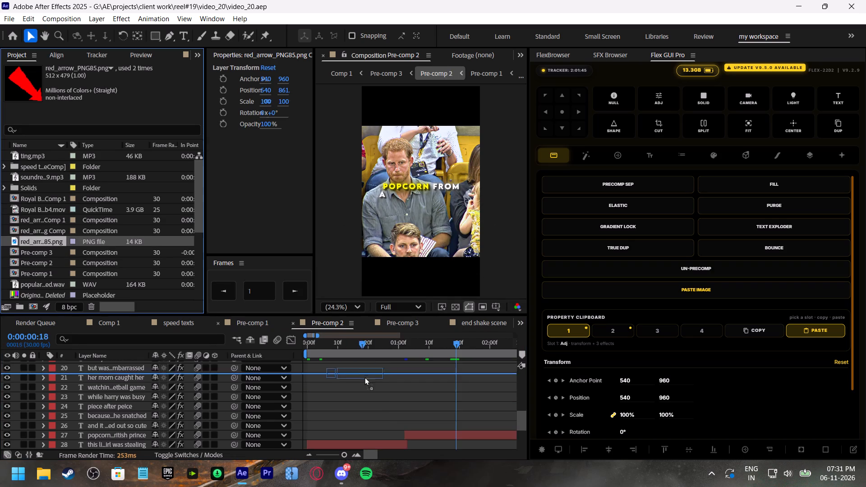
{"action": "left_click_drag", "start_coordinate": [364, 377], "coordinate": [456, 370]}
{"action": "scroll", "coordinate": [461, 397], "scroll_direction": "down", "scroll_amount": 2, "text": "shift"}
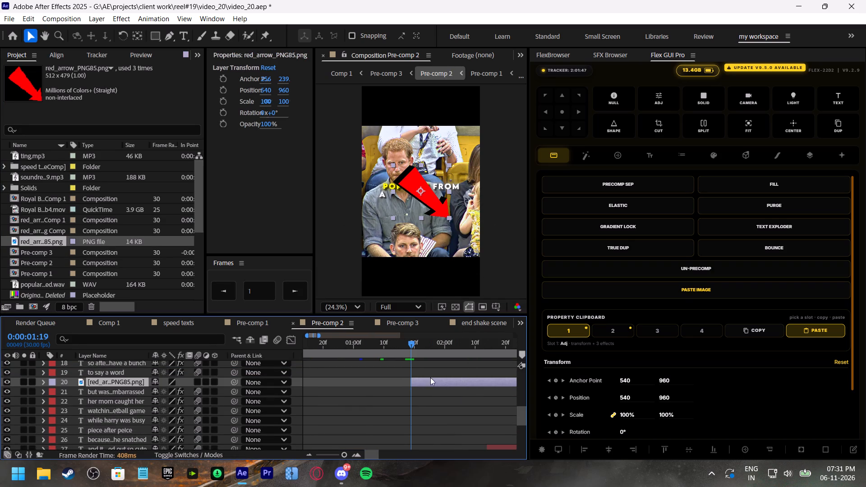
Rotate the new arrow to point down-left at the bearded man, scale it to about 41.9% and place it at 733.2, 544.8.
{"action": "key", "text": "w"}
{"action": "left_click_drag", "start_coordinate": [434, 171], "coordinate": [453, 187]}
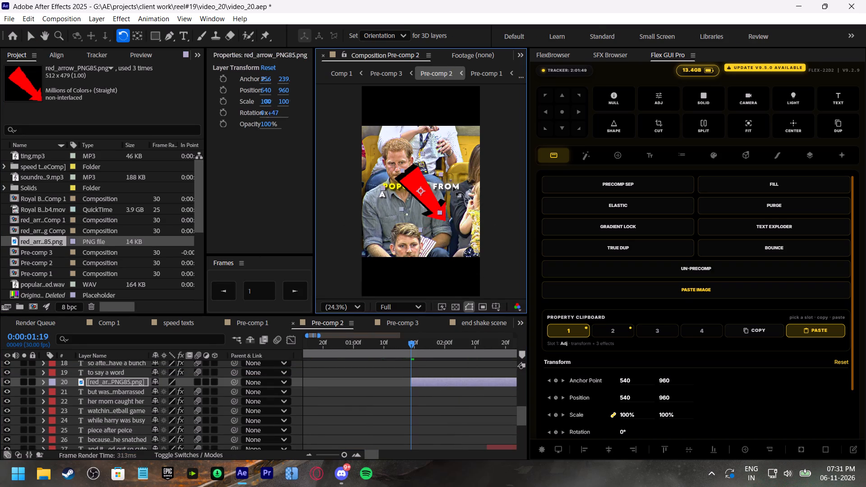
{"action": "left_click_drag", "start_coordinate": [453, 187], "coordinate": [451, 230]}
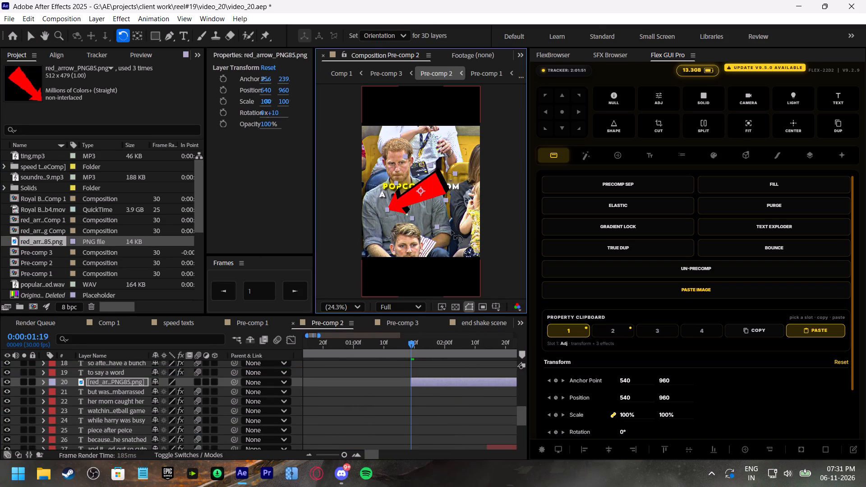
{"action": "key", "text": "v"}
{"action": "left_click_drag", "start_coordinate": [440, 228], "coordinate": [431, 208]}
{"action": "left_click_drag", "start_coordinate": [424, 194], "coordinate": [445, 149]}
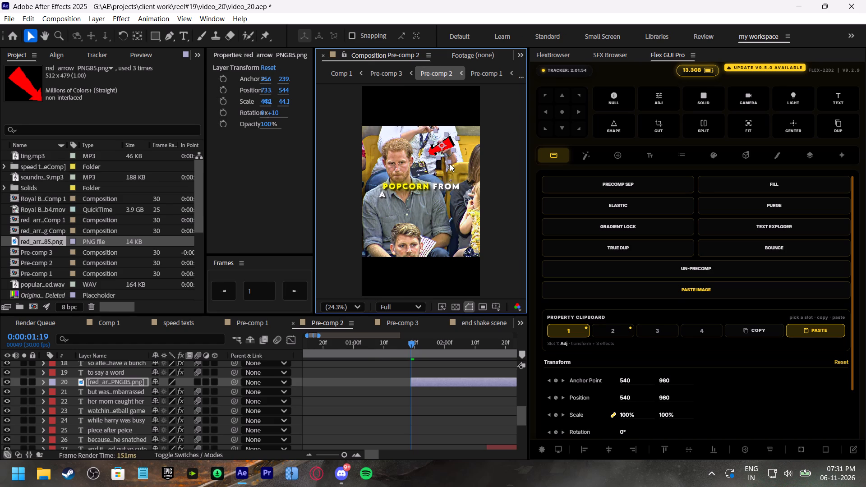
{"action": "left_click", "coordinate": [449, 163]}
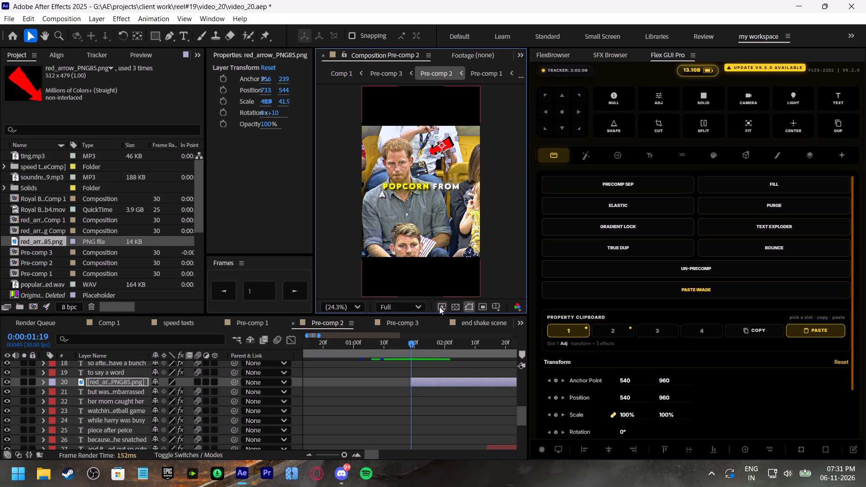
Keyframe the new arrow's Position from 0:00:01:19, moving it closer to the man's face at 618.1, 602.3 by 0:00:02:09.
{"action": "key", "text": "p"}
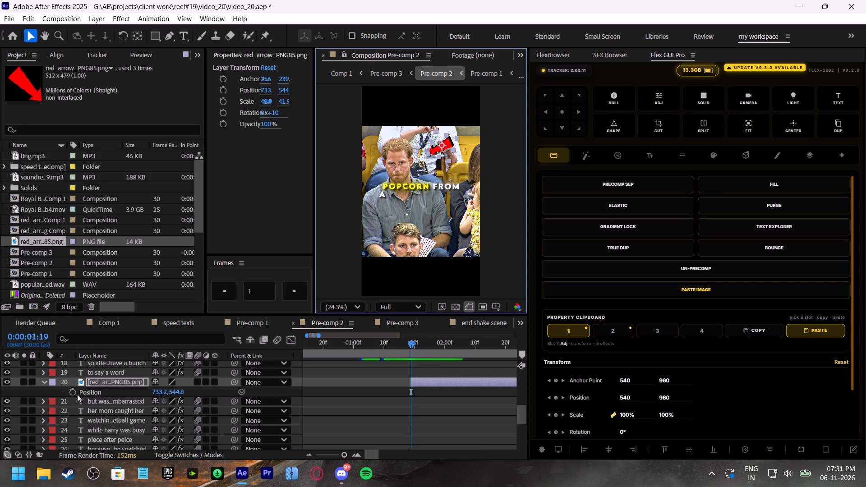
{"action": "left_click", "coordinate": [74, 394]}
{"action": "scroll", "coordinate": [413, 399], "scroll_direction": "down", "scroll_amount": 1, "text": "shift"}
{"action": "key", "text": "space"}
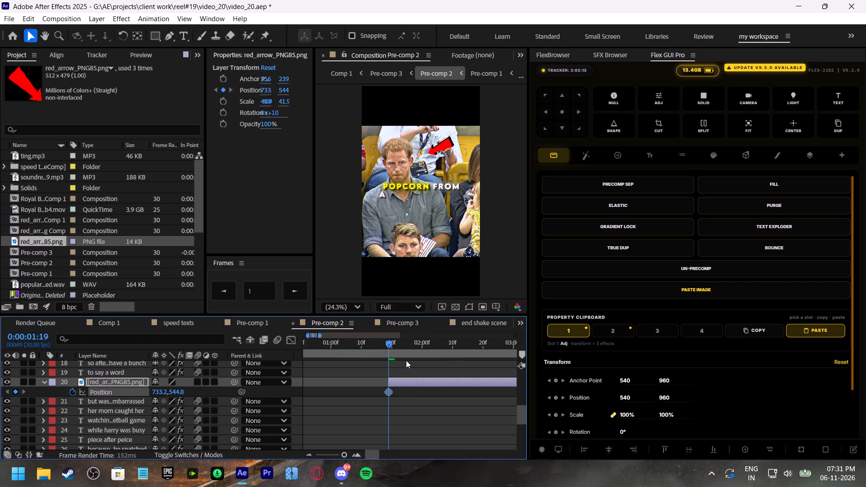
{"action": "left_click", "coordinate": [390, 343]}
{"action": "key", "text": "space"}
{"action": "left_click_drag", "start_coordinate": [441, 341], "coordinate": [449, 343]}
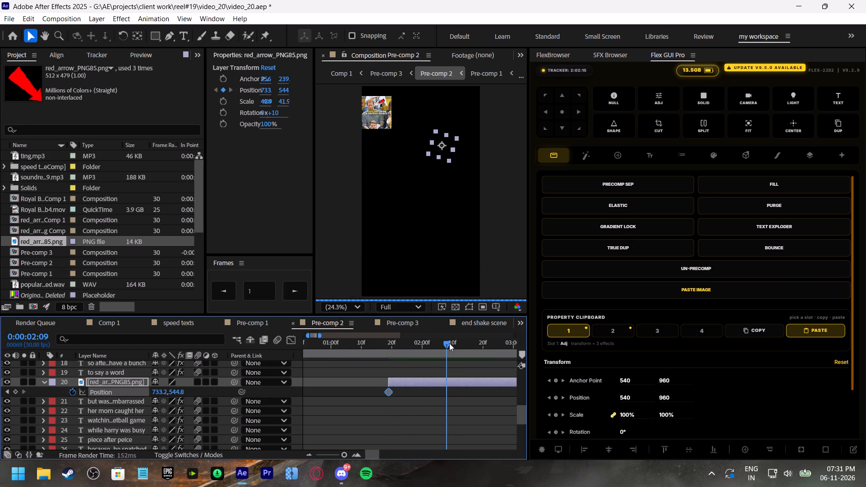
{"action": "left_click_drag", "start_coordinate": [449, 343], "coordinate": [450, 343]}
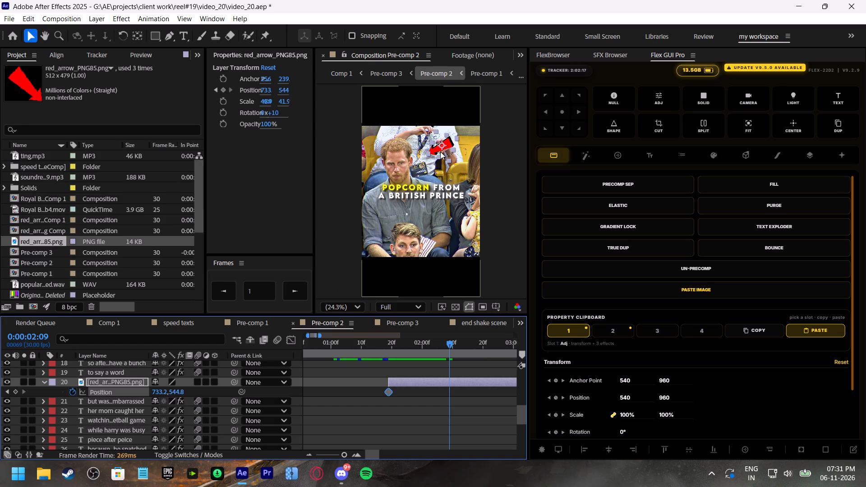
{"action": "left_click_drag", "start_coordinate": [441, 149], "coordinate": [429, 153]}
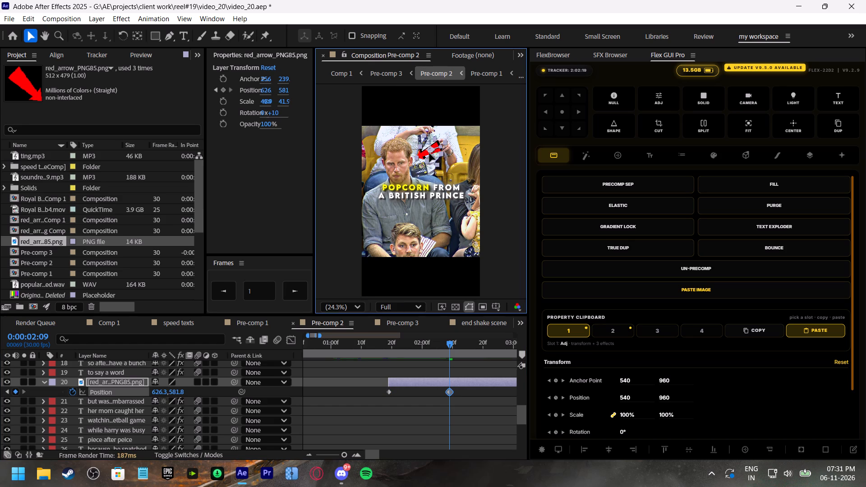
{"action": "left_click_drag", "start_coordinate": [429, 153], "coordinate": [428, 156]}
Scale the new arrow to 34.4%, set its 0:00:02:09 Position to 605.8, 614.6 and save the project.
{"action": "left_click", "coordinate": [439, 168]}
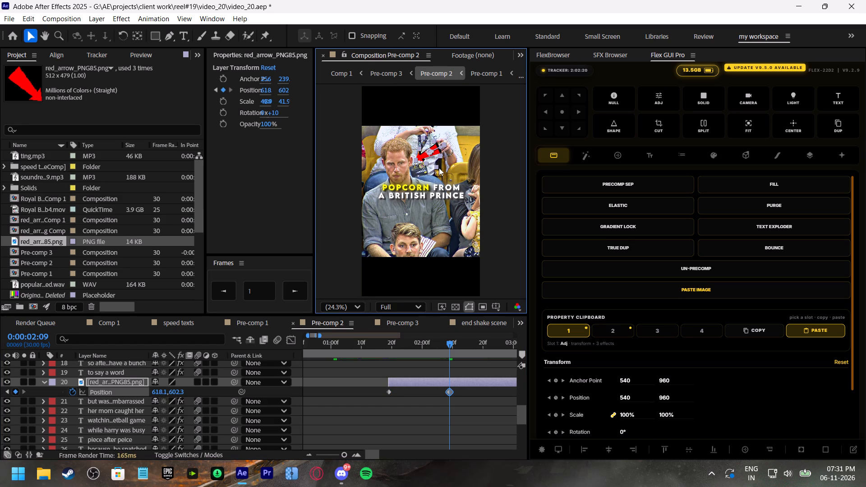
{"action": "left_click", "coordinate": [430, 154]}
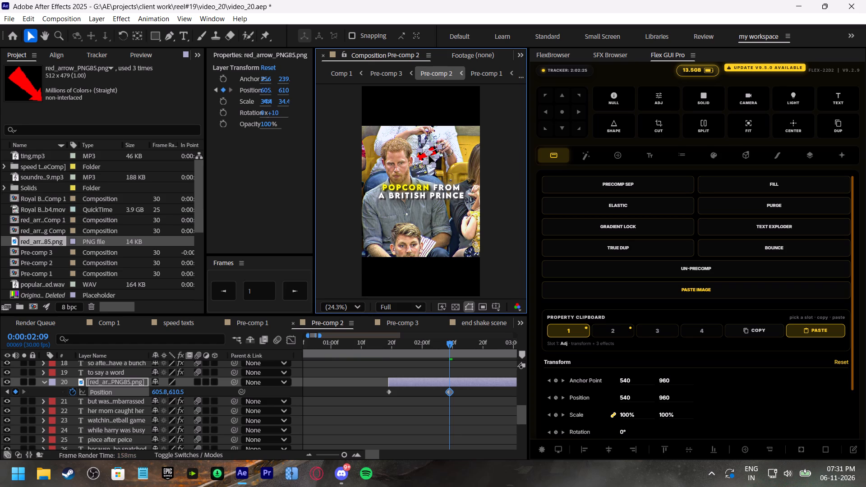
{"action": "key", "text": "ctrl+s"}
Apply Easy Ease to both of the new arrow's Position keyframes.
{"action": "left_click_drag", "start_coordinate": [465, 393], "coordinate": [396, 404]}
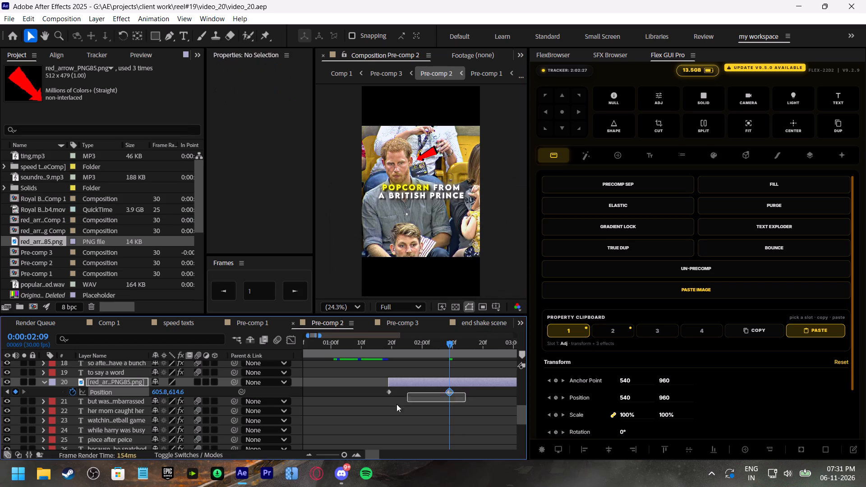
{"action": "left_click_drag", "start_coordinate": [396, 404], "coordinate": [353, 413]}
{"action": "key", "text": "F9"}
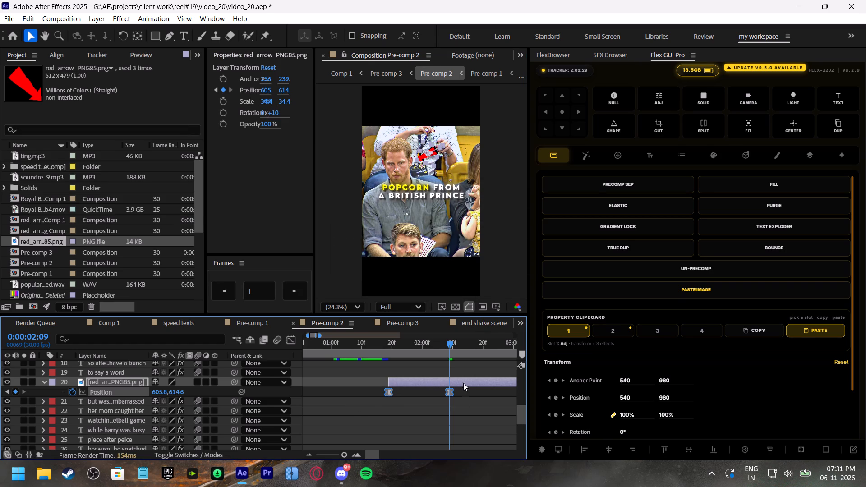
Shape a fast-start, soft-landing curve in the graph editor, apply it to the arrow's two Position keyframes and preview from 0:00:01:12.
{"action": "left_click", "coordinate": [778, 147]}
{"action": "left_click", "coordinate": [776, 152]}
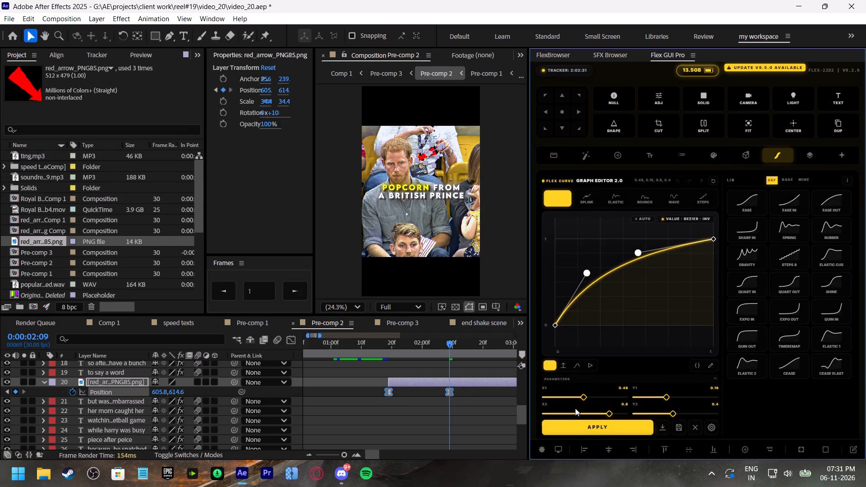
{"action": "left_click_drag", "start_coordinate": [590, 275], "coordinate": [567, 248]}
{"action": "left_click_drag", "start_coordinate": [636, 253], "coordinate": [636, 244]}
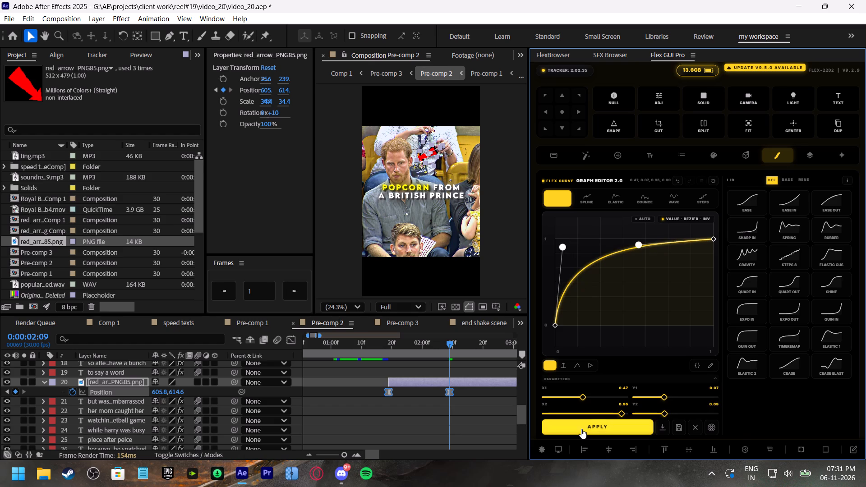
{"action": "left_click", "coordinate": [581, 429]}
{"action": "left_click", "coordinate": [369, 339]}
{"action": "key", "text": "space"}
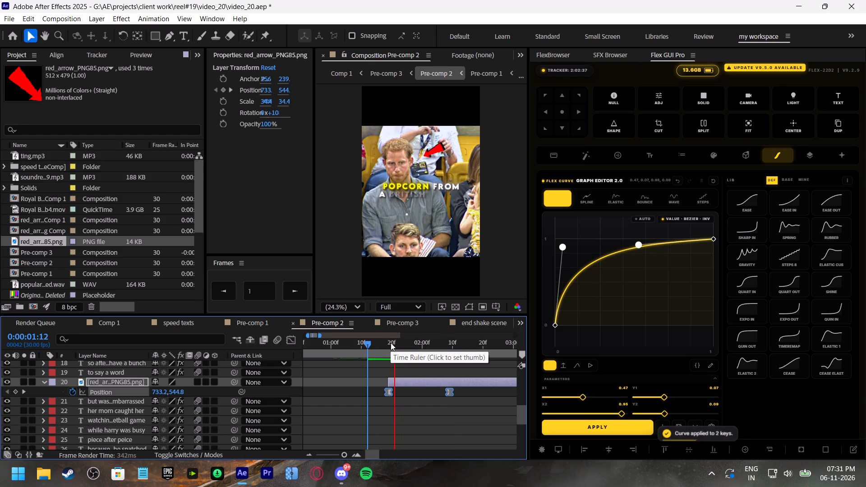
Soften the start of the curve by lowering its first handle, reapply it to the arrow's Position keyframes and preview the motion.
{"action": "left_click", "coordinate": [391, 343]}
{"action": "left_click_drag", "start_coordinate": [562, 251], "coordinate": [574, 262]}
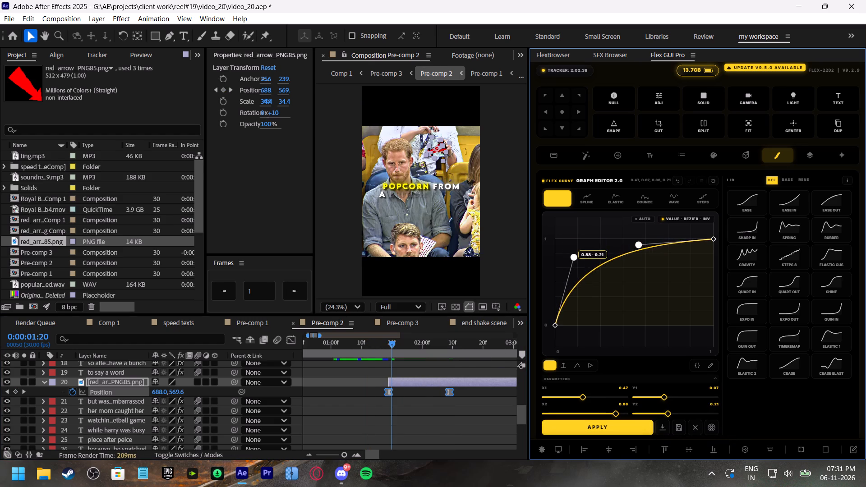
{"action": "left_click_drag", "start_coordinate": [574, 262], "coordinate": [574, 262]}
{"action": "left_click", "coordinate": [571, 427]}
{"action": "left_click", "coordinate": [366, 342]}
{"action": "key", "text": "space"}
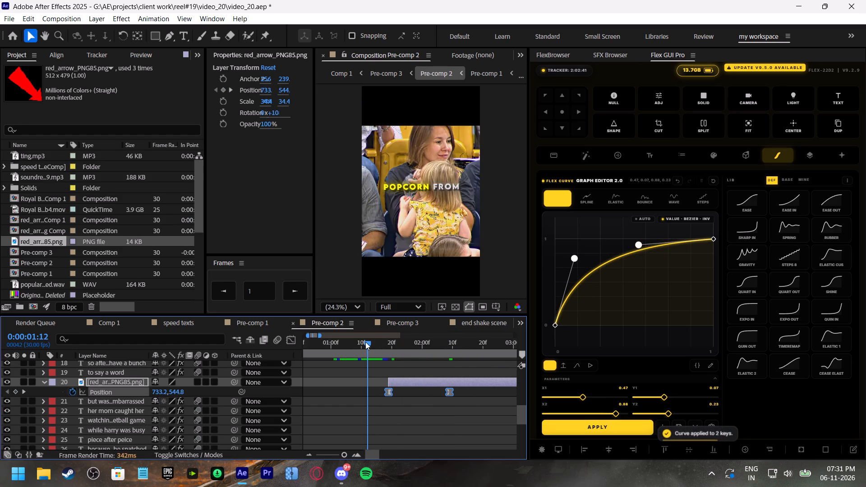
{"action": "left_click", "coordinate": [382, 345]}
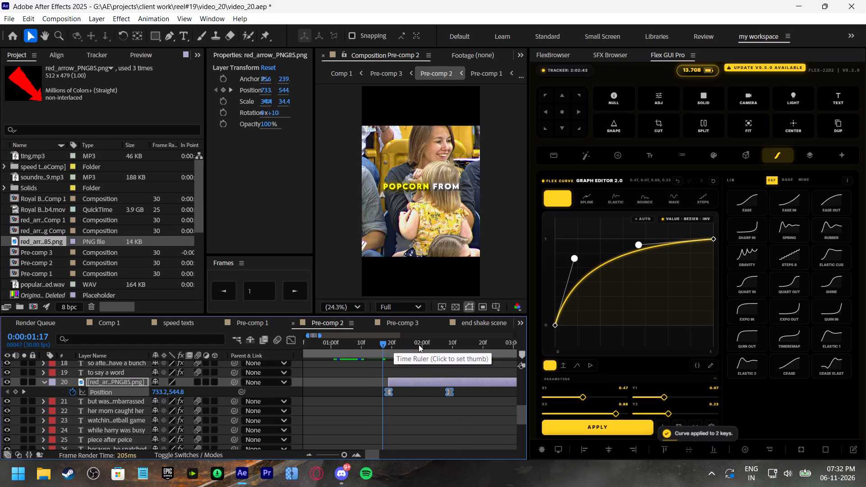
{"action": "left_click_drag", "start_coordinate": [426, 342], "coordinate": [475, 374]}
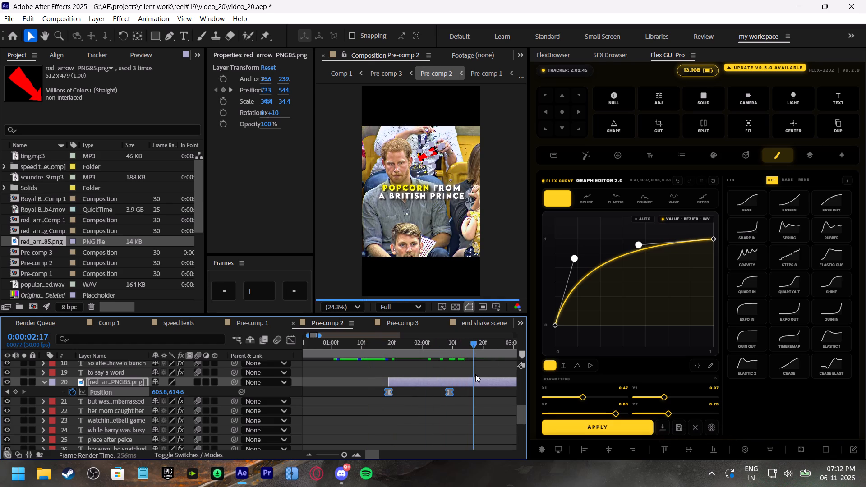
{"action": "left_click_drag", "start_coordinate": [475, 374], "coordinate": [476, 376]}
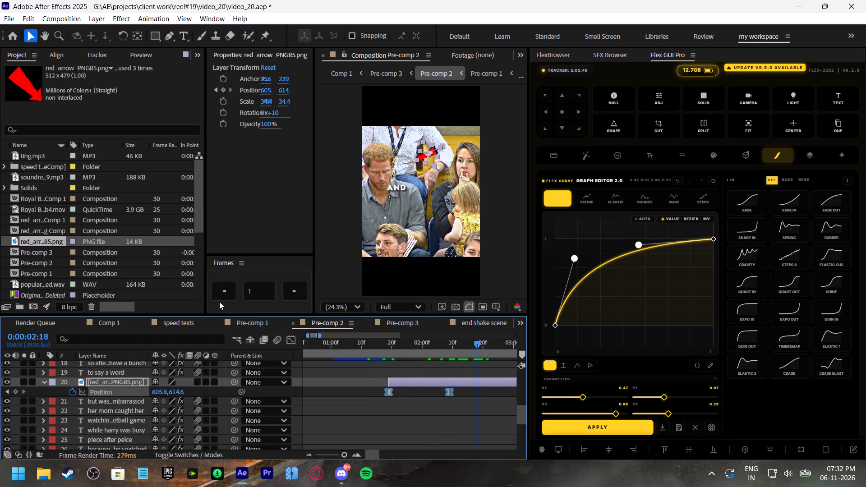
Trim the arrow layer to end at the shot change at 0:00:02:16, removing the rest, and save the project.
{"action": "left_click", "coordinate": [221, 289]}
{"action": "left_click", "coordinate": [221, 289]}
{"action": "left_click", "coordinate": [221, 289]}
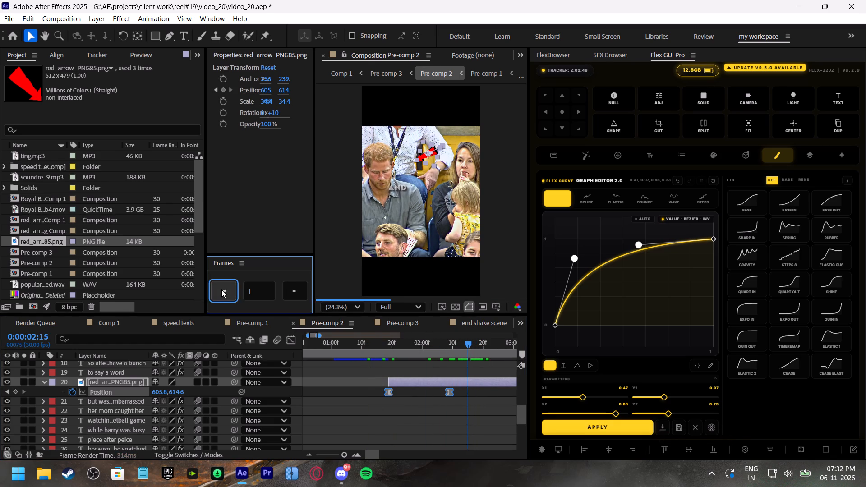
{"action": "key", "text": "ctrl+shift+d"}
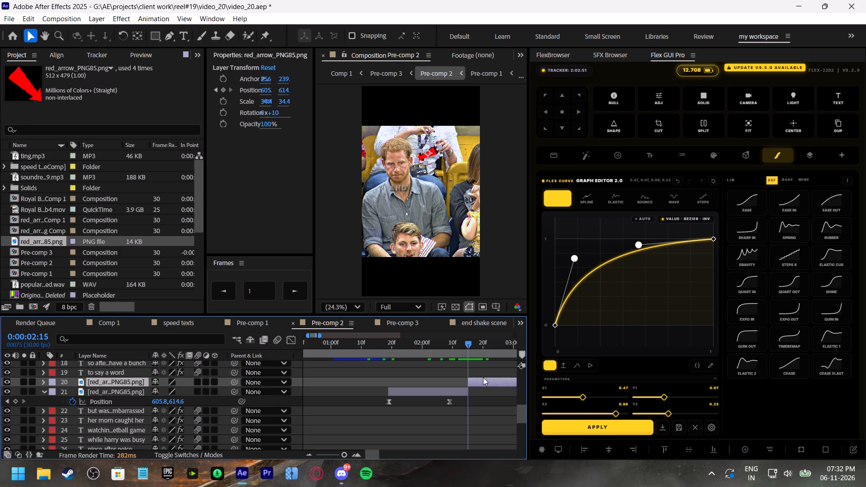
{"action": "left_click", "coordinate": [483, 378]}
{"action": "key", "text": "BackSpace"}
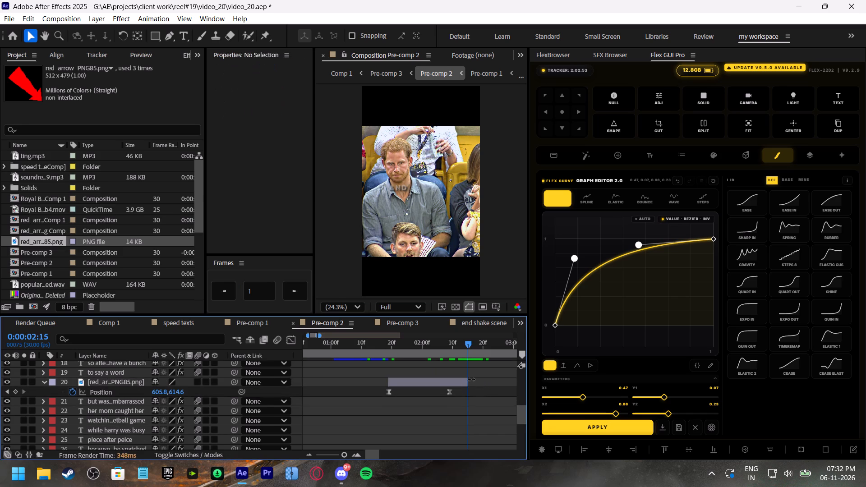
{"action": "left_click", "coordinate": [470, 381]}
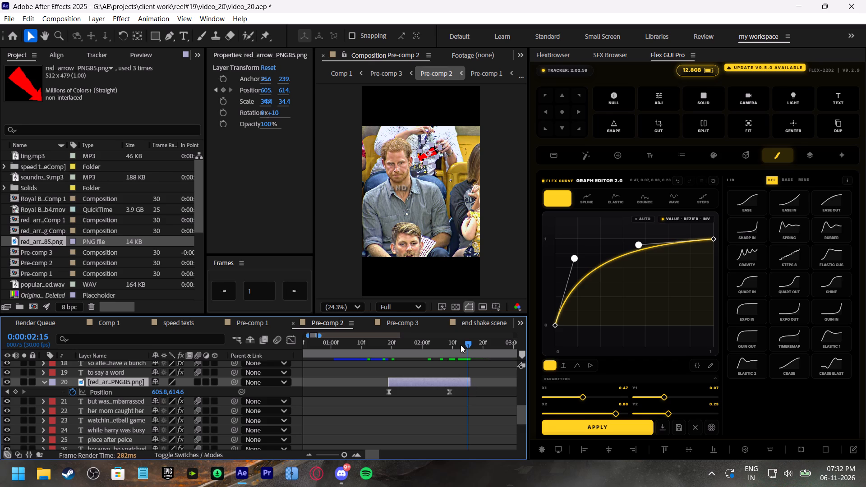
{"action": "left_click", "coordinate": [299, 295]}
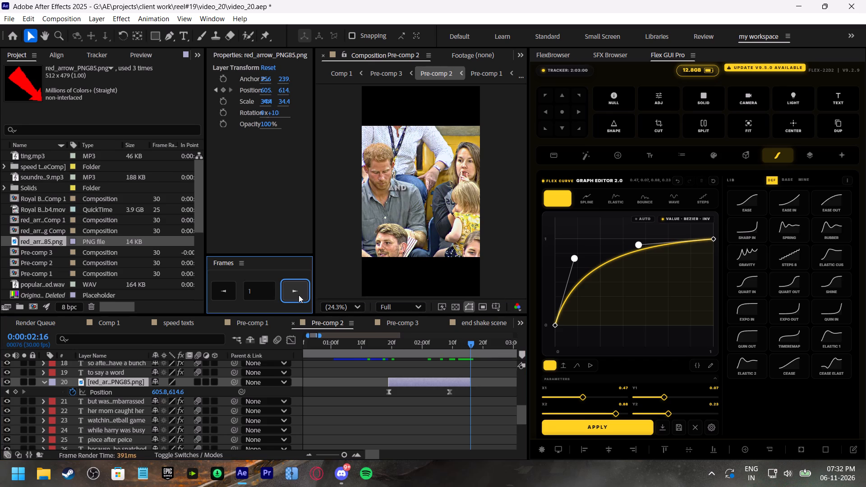
{"action": "key", "text": "ctrl+s"}
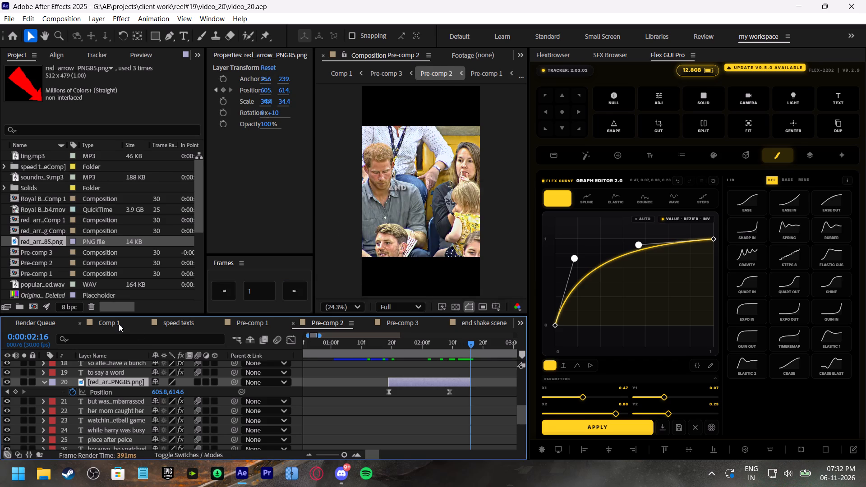
Play Comp 1 from the start to check the arrow animation and opening captions.
{"action": "left_click", "coordinate": [119, 324]}
{"action": "left_click_drag", "start_coordinate": [328, 343], "coordinate": [246, 357]}
{"action": "key", "text": "space"}
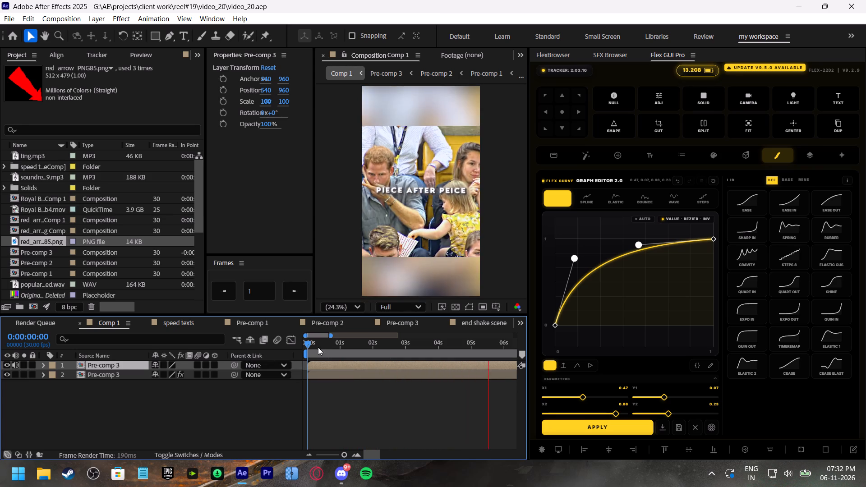
{"action": "left_click_drag", "start_coordinate": [318, 347], "coordinate": [289, 353]}
{"action": "key", "text": "space"}
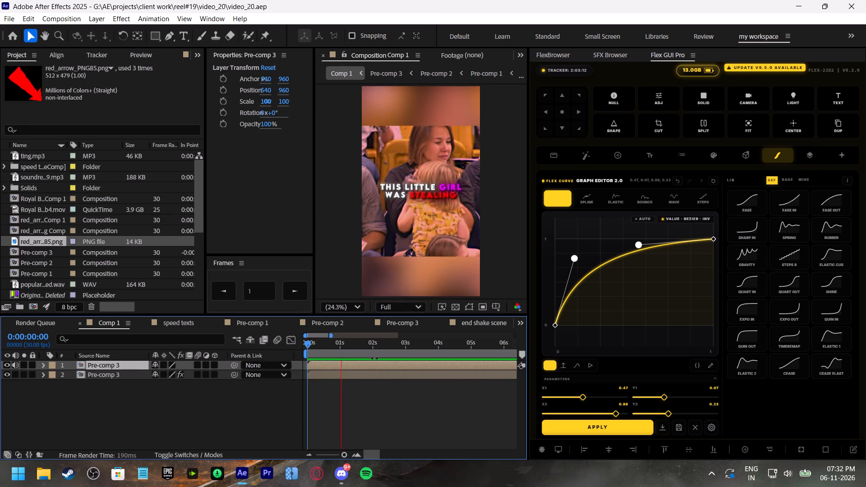
In Pre-comp 3, delete the eating sound-effect layer that plays at -0:00:24:27.
{"action": "left_click", "coordinate": [409, 341]}
{"action": "double_click", "coordinate": [416, 362]}
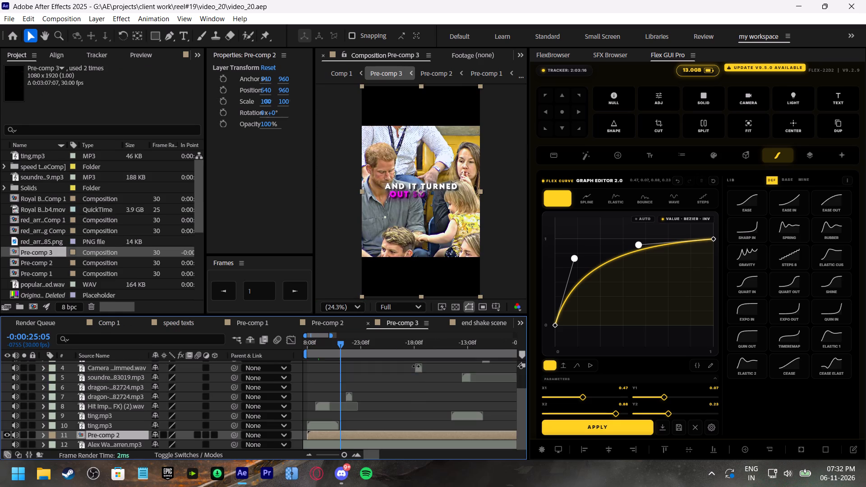
{"action": "key", "text": "space"}
{"action": "left_click_drag", "start_coordinate": [342, 345], "coordinate": [334, 344]}
{"action": "scroll", "coordinate": [355, 387], "scroll_direction": "up", "scroll_amount": 3}
{"action": "key", "text": "space"}
{"action": "left_click", "coordinate": [343, 340]}
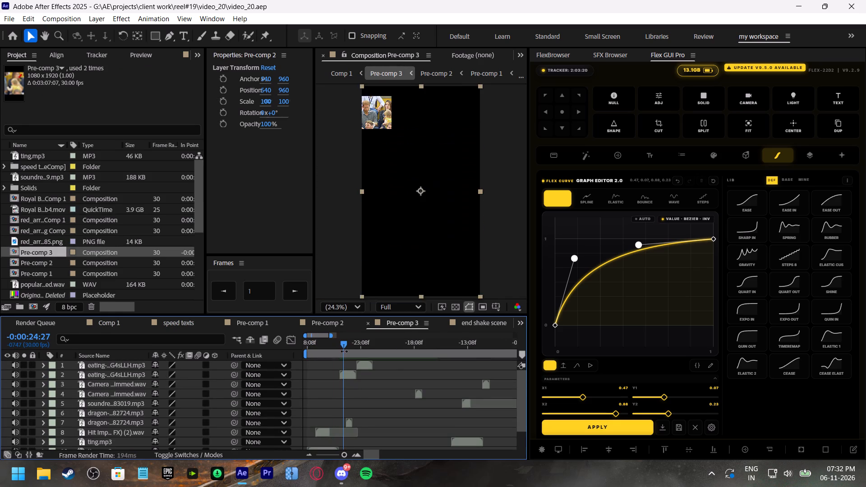
{"action": "left_click", "coordinate": [344, 373]}
{"action": "key", "text": "BackSpace"}
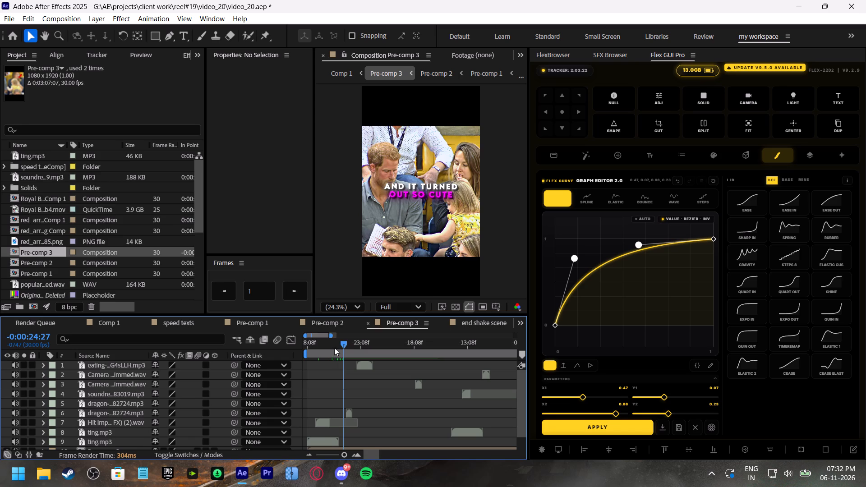
Play Pre-comp 3 from the start to review the footage, captions and sound effects.
{"action": "left_click_drag", "start_coordinate": [335, 344], "coordinate": [267, 349]}
{"action": "key", "text": "space"}
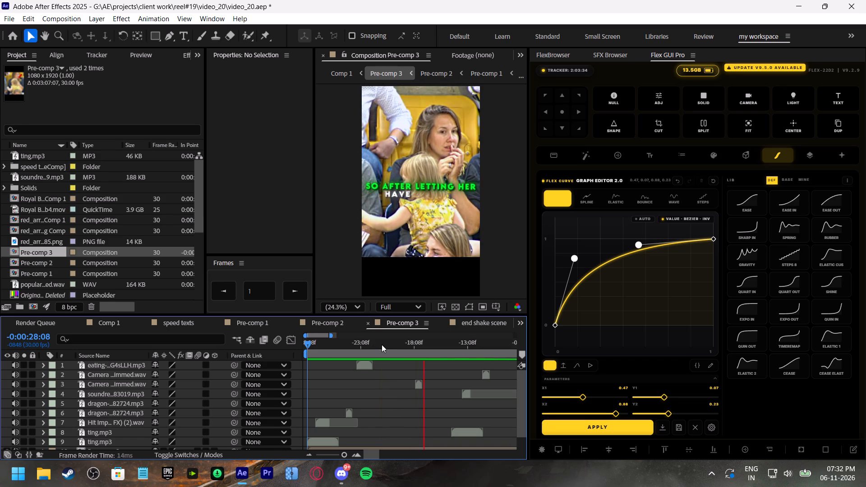
Go to -0:00:18:20 in Pre-comp 3 and open Pre-comp 1 through Pre-comp 2 at 0:00:09:18.
{"action": "left_click_drag", "start_coordinate": [384, 343], "coordinate": [400, 351]}
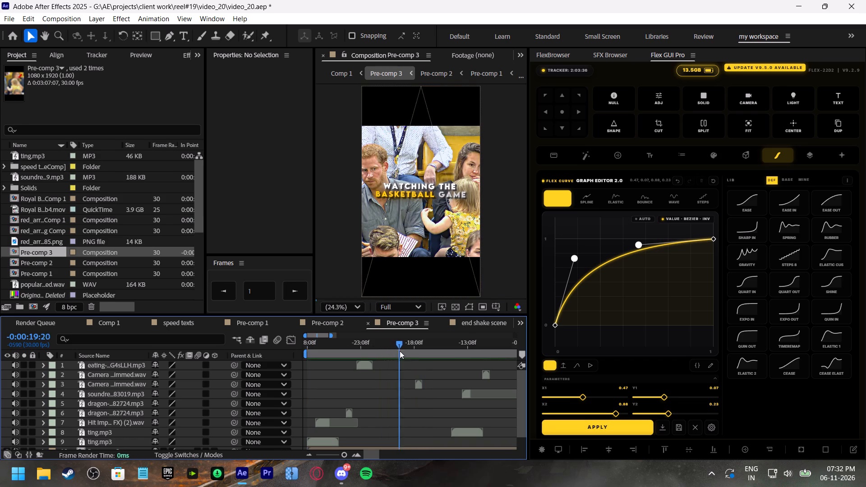
{"action": "left_click_drag", "start_coordinate": [400, 351], "coordinate": [410, 356]}
{"action": "scroll", "coordinate": [419, 418], "scroll_direction": "down", "scroll_amount": 4}
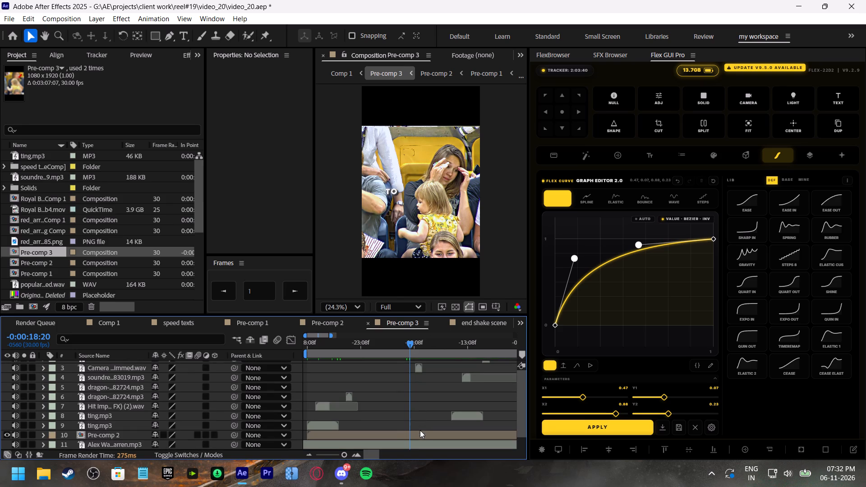
{"action": "left_click", "coordinate": [416, 433]}
{"action": "double_click", "coordinate": [407, 436]}
{"action": "scroll", "coordinate": [417, 411], "scroll_direction": "down", "scroll_amount": 5}
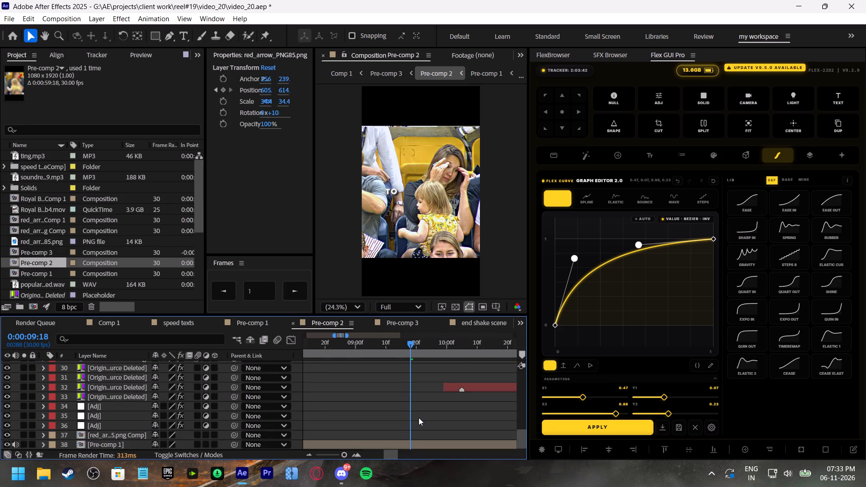
{"action": "double_click", "coordinate": [413, 444]}
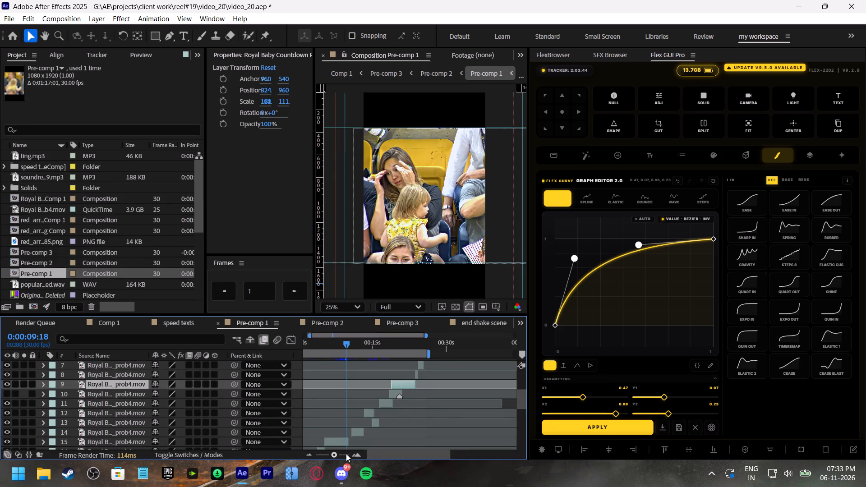
{"action": "left_click_drag", "start_coordinate": [339, 454], "coordinate": [344, 455]}
{"action": "scroll", "coordinate": [420, 420], "scroll_direction": "down", "scroll_amount": 2}
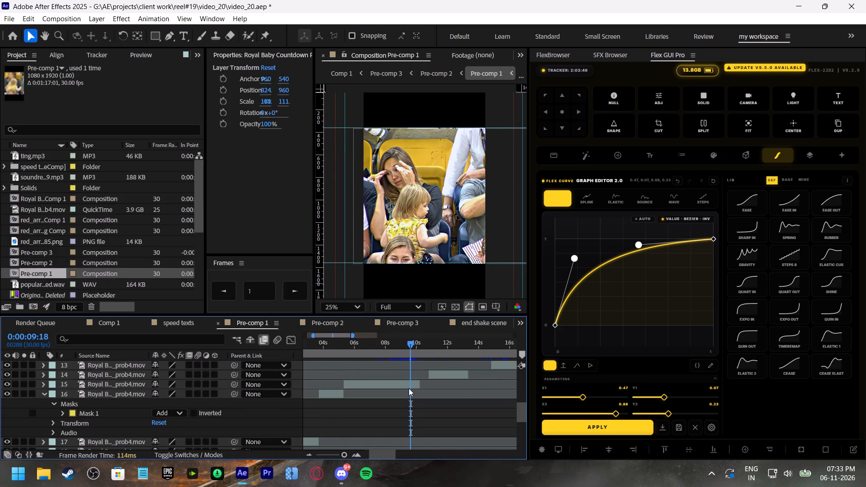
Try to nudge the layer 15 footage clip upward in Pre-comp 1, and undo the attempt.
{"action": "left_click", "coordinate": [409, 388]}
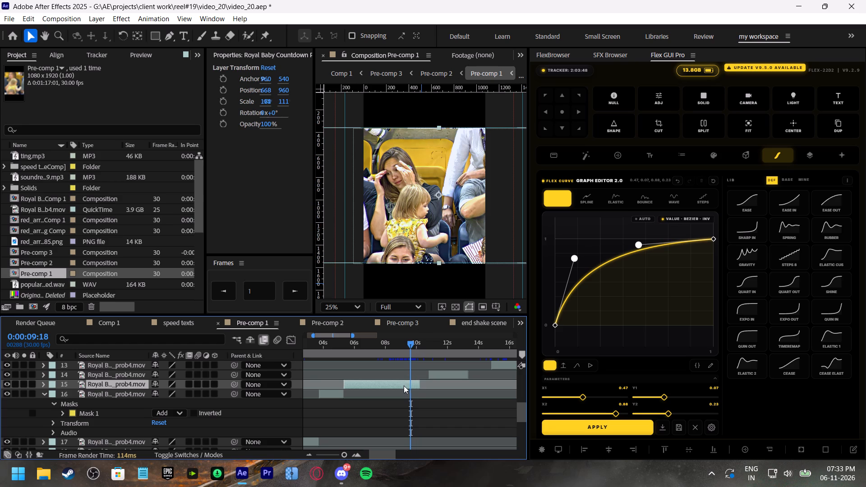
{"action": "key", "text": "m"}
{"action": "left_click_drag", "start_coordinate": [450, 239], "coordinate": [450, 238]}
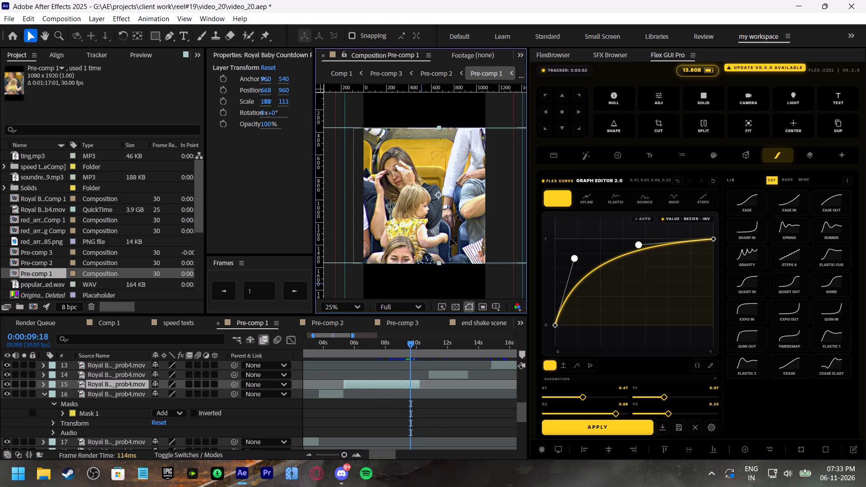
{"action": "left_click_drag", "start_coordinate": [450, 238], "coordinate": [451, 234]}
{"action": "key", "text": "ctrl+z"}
Move the layer 4 footage clip at 0:00:09:18 up to Position 976, 956.
{"action": "scroll", "coordinate": [442, 392], "scroll_direction": "up", "scroll_amount": 2}
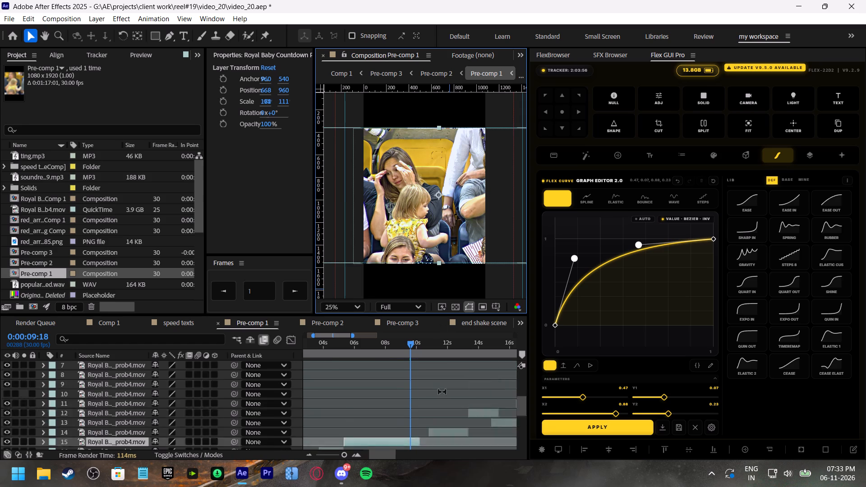
{"action": "scroll", "coordinate": [442, 392], "scroll_direction": "up", "scroll_amount": 4}
{"action": "left_click", "coordinate": [415, 403]}
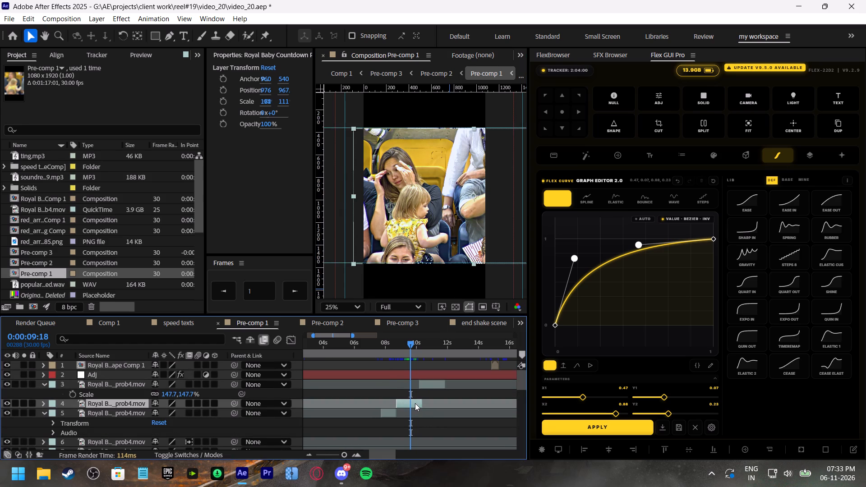
{"action": "key", "text": "m"}
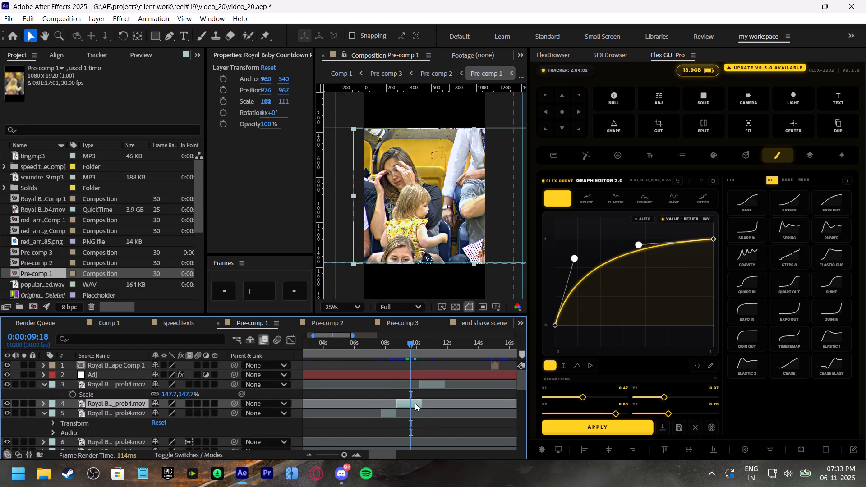
{"action": "left_click", "coordinate": [411, 409]}
{"action": "left_click", "coordinate": [415, 402]}
{"action": "key", "text": "m"}
{"action": "left_click", "coordinate": [451, 243]}
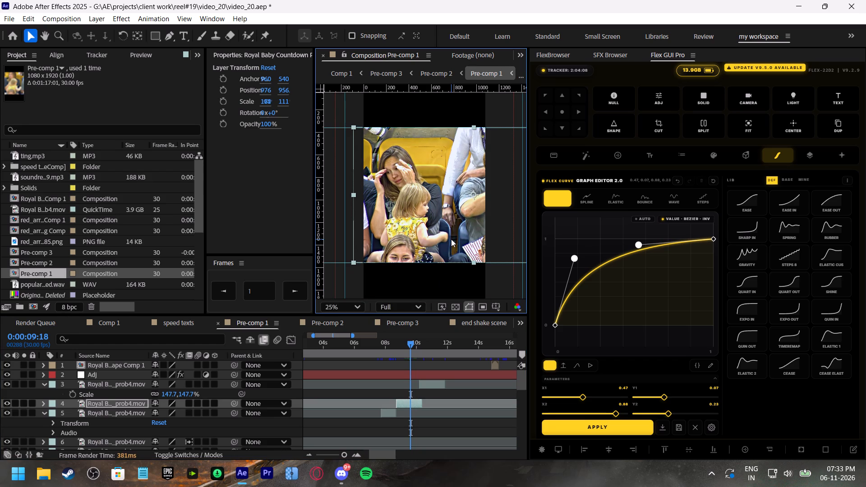
Set the layer 4 footage clip's Scale to 111.4%.
{"action": "key", "text": "s"}
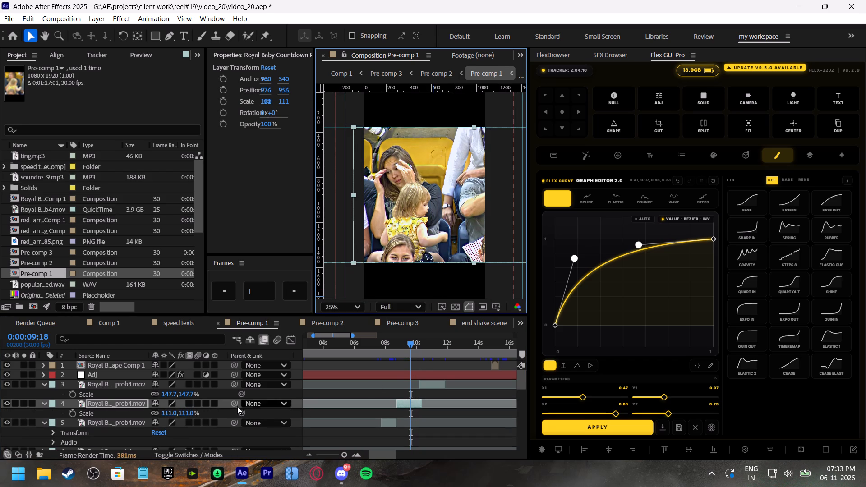
{"action": "left_click", "coordinate": [193, 414], "text": "ctrl"}
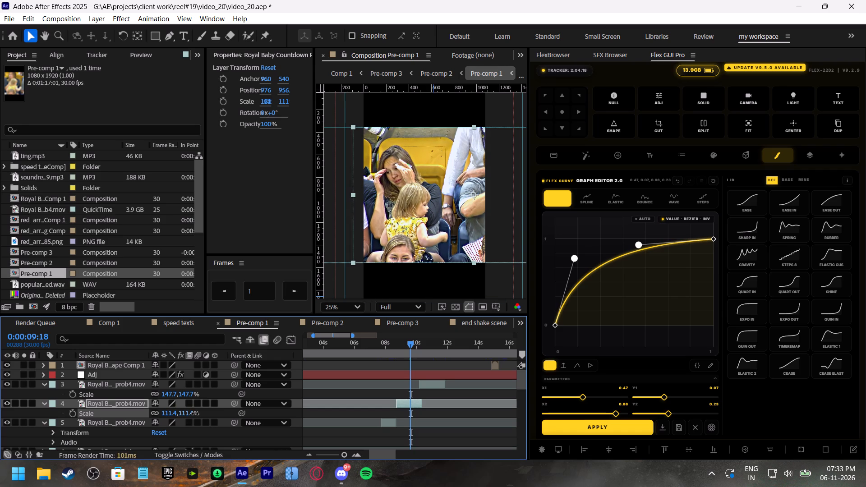
Nudge the layer 4 footage clip down to Position 976, 960.
{"action": "key", "text": "Down"}
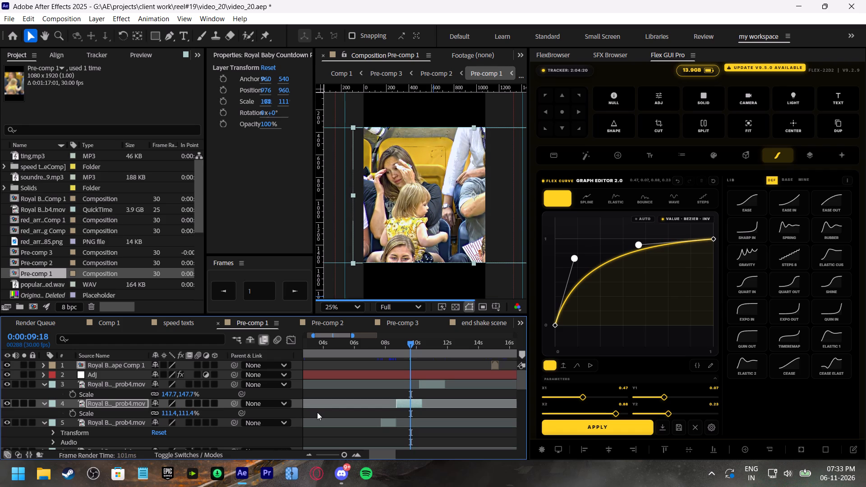
{"action": "key", "text": "Down"}
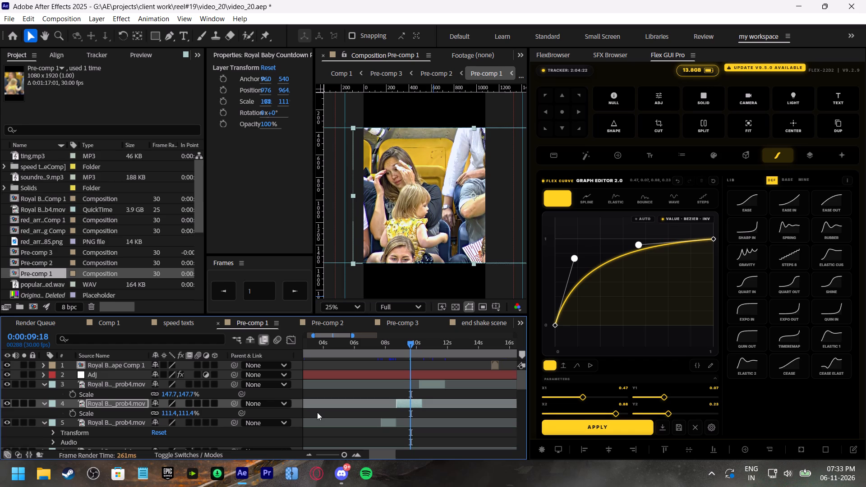
{"action": "key", "text": "Up"}
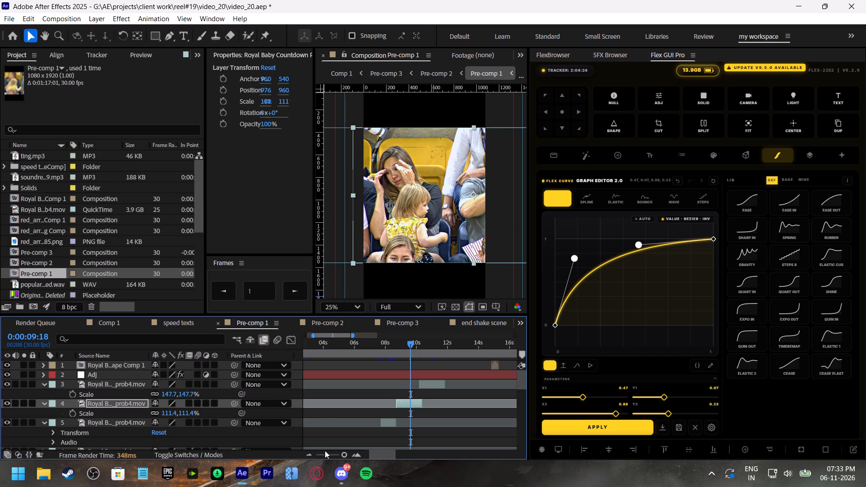
Play back Comp 1 from the start and again from 0:00:00:21 to review the edit.
{"action": "left_click", "coordinate": [112, 325]}
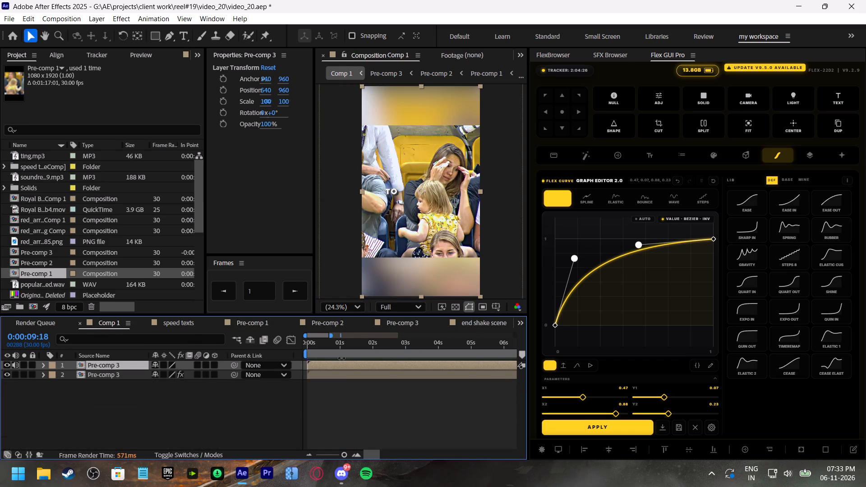
{"action": "left_click_drag", "start_coordinate": [338, 345], "coordinate": [238, 349]}
{"action": "left_click", "coordinate": [147, 322]}
{"action": "left_click_drag", "start_coordinate": [311, 344], "coordinate": [295, 345]}
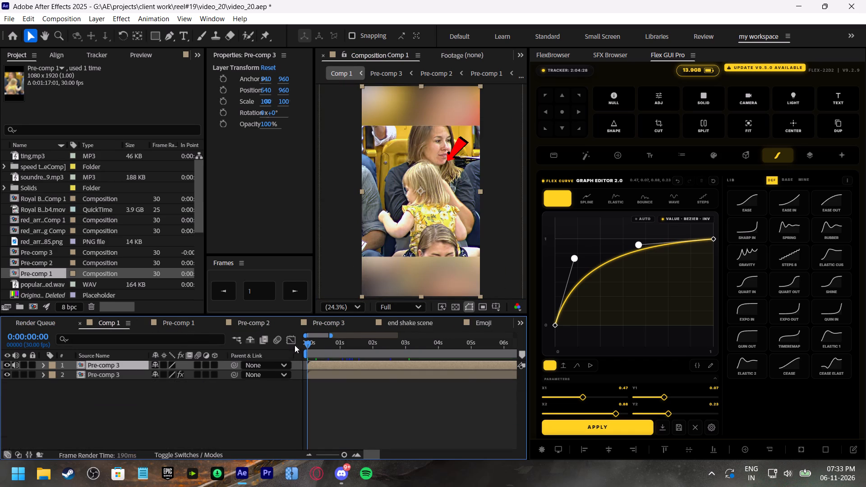
{"action": "left_click_drag", "start_coordinate": [295, 345], "coordinate": [278, 347]}
{"action": "key", "text": "space"}
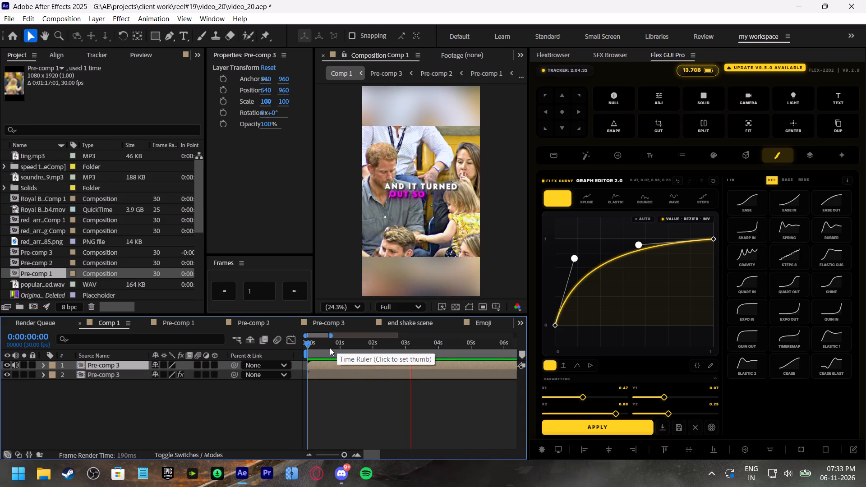
{"action": "left_click", "coordinate": [330, 348]}
{"action": "key", "text": "space"}
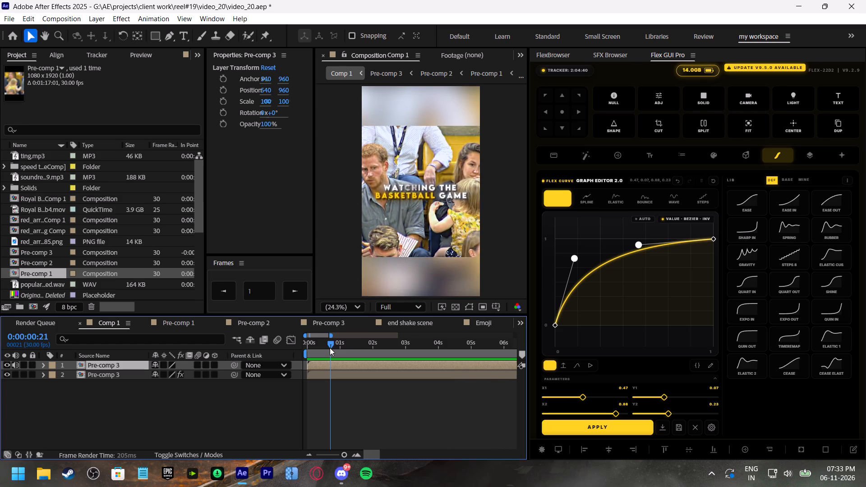
{"action": "key", "text": "space"}
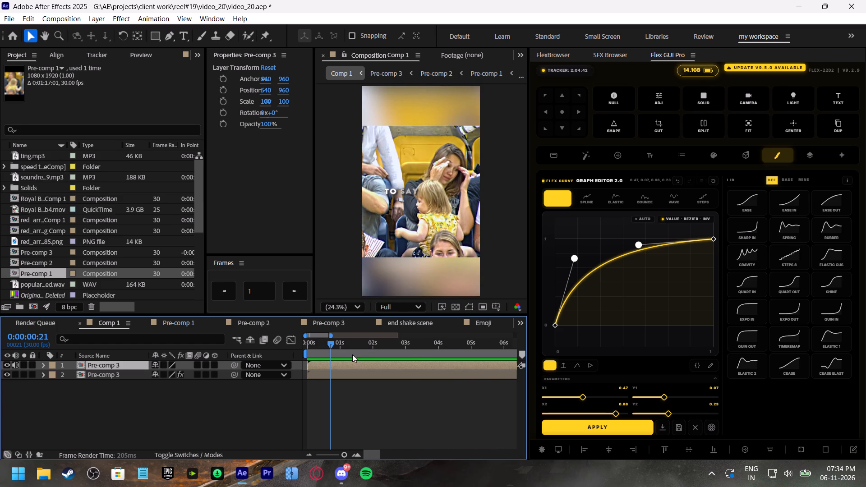
Go to 0:00:08:10 in Comp 1 and open Pre-comp 1 through Pre-comp 3 and Pre-comp 2.
{"action": "left_click", "coordinate": [383, 339]}
{"action": "left_click", "coordinate": [360, 345]}
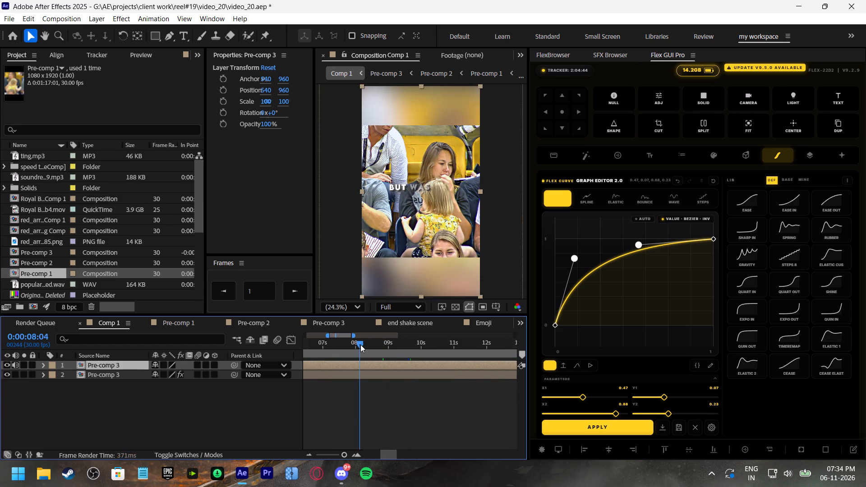
{"action": "key", "text": "space"}
{"action": "left_click_drag", "start_coordinate": [372, 344], "coordinate": [366, 344]}
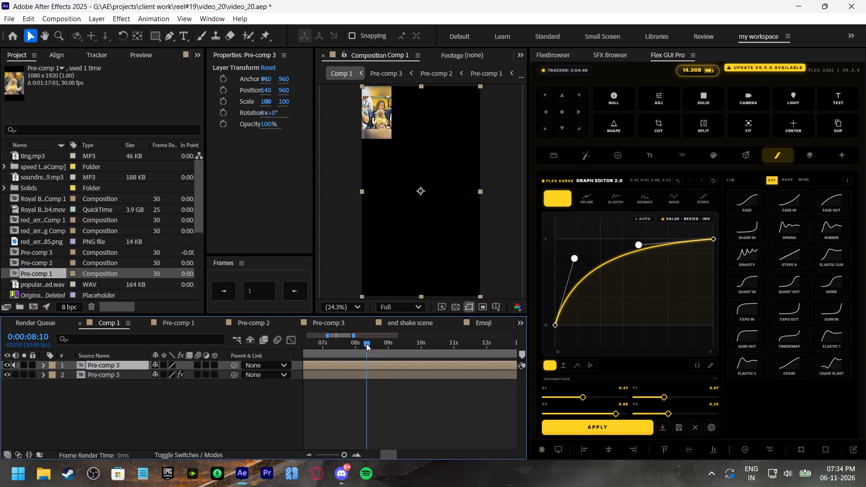
{"action": "double_click", "coordinate": [377, 364]}
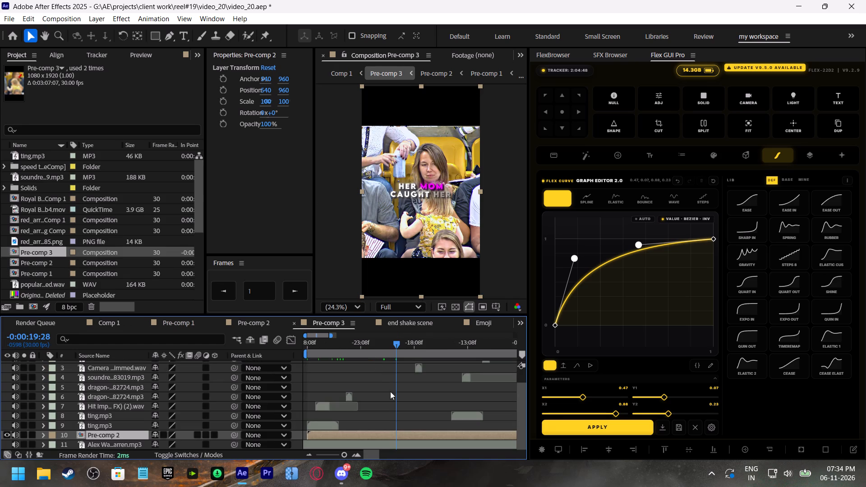
{"action": "scroll", "coordinate": [404, 431], "scroll_direction": "down", "scroll_amount": 3}
{"action": "scroll", "coordinate": [409, 424], "scroll_direction": "up", "scroll_amount": 4}
{"action": "scroll", "coordinate": [409, 424], "scroll_direction": "down", "scroll_amount": 5}
{"action": "double_click", "coordinate": [400, 436]}
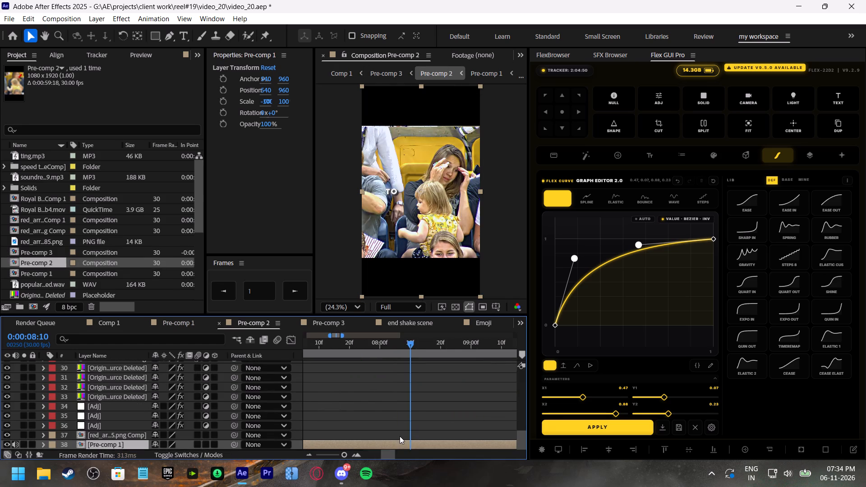
{"action": "scroll", "coordinate": [411, 428], "scroll_direction": "down", "scroll_amount": 4}
{"action": "double_click", "coordinate": [410, 441]}
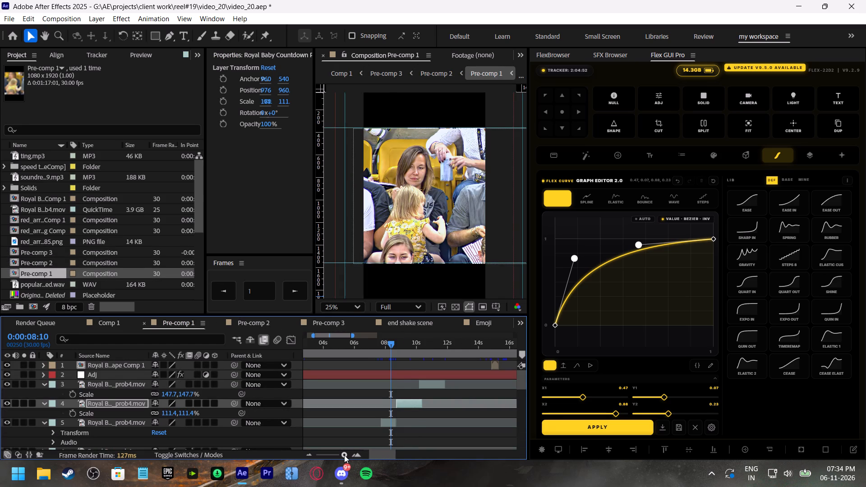
{"action": "left_click_drag", "start_coordinate": [344, 455], "coordinate": [350, 457]}
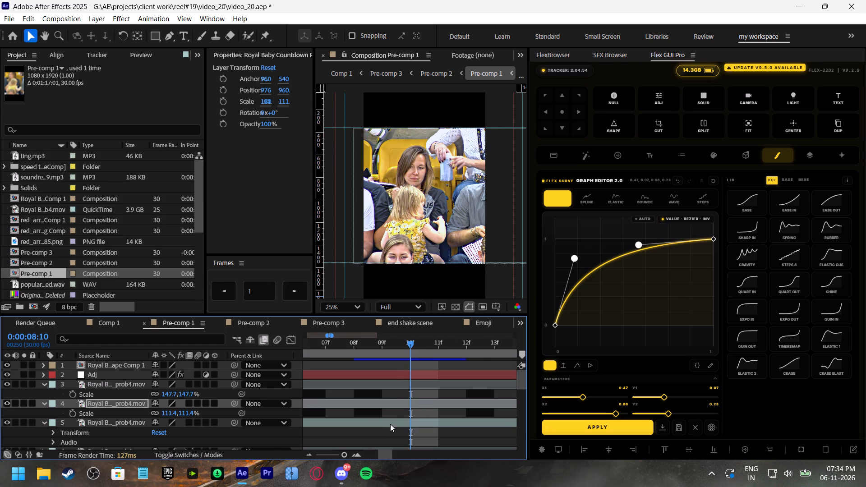
{"action": "left_click_drag", "start_coordinate": [341, 455], "coordinate": [348, 461]}
Save the project.
{"action": "key", "text": "ctrl+s"}
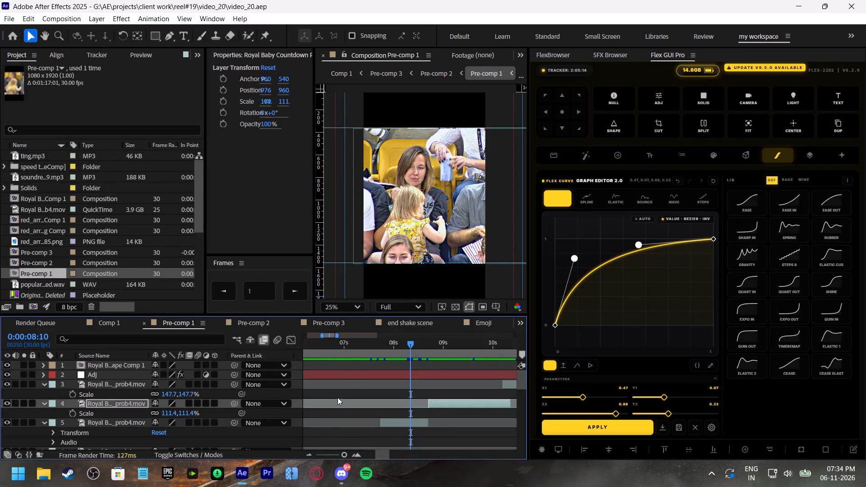
Move the layer 5 footage clip in Pre-comp 1 up to Position 976, 959.
{"action": "left_click", "coordinate": [416, 422]}
{"action": "key", "text": "Up"}
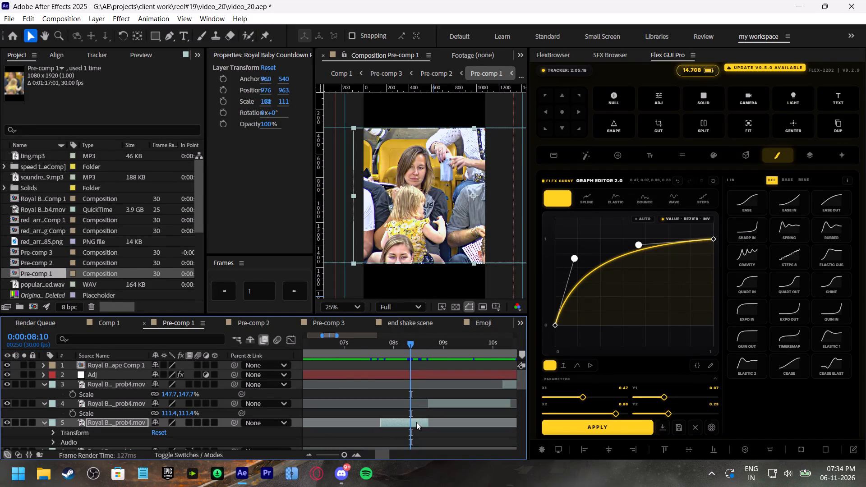
{"action": "key", "text": "Up"}
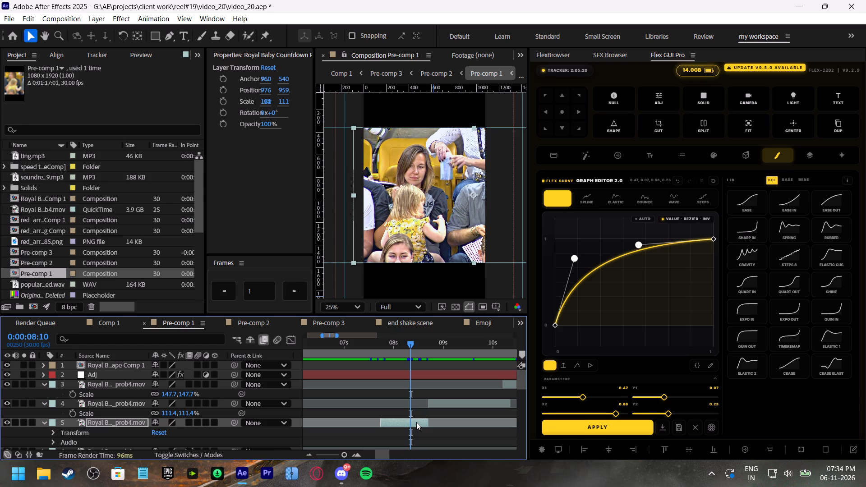
Play back Comp 1 from 0:00:07:21 to check the clip framing.
{"action": "left_click", "coordinate": [108, 317]}
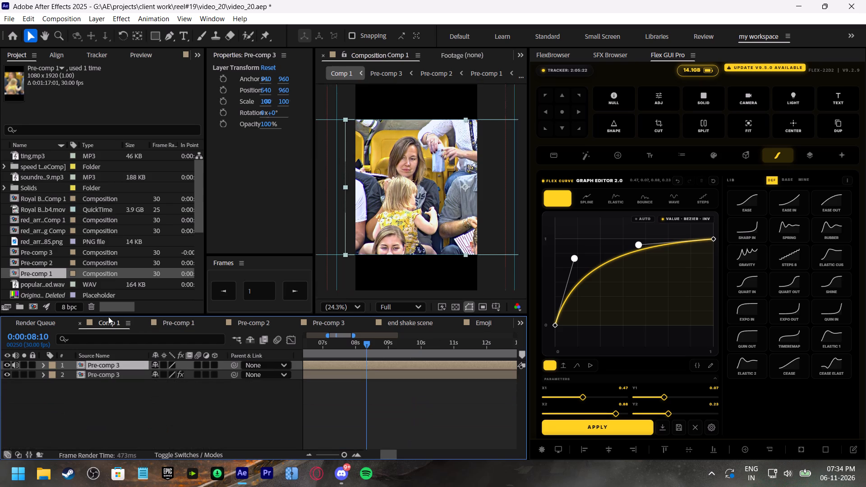
{"action": "left_click", "coordinate": [345, 342]}
{"action": "key", "text": "space"}
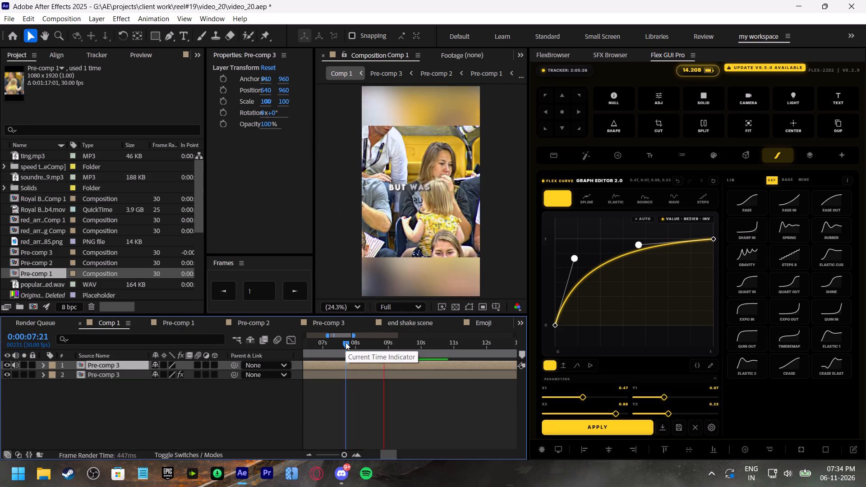
{"action": "left_click", "coordinate": [345, 342]}
{"action": "key", "text": "space"}
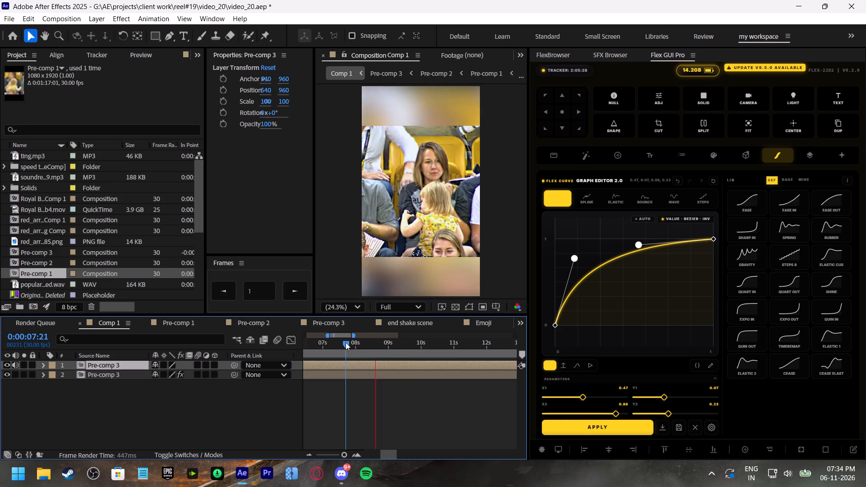
Go to 0:00:07:26 in Comp 1 and set the layer 5 footage clip's Scale in nested Pre-comp 1 to 111.4%.
{"action": "left_click_drag", "start_coordinate": [342, 341], "coordinate": [350, 344]}
{"action": "scroll", "coordinate": [436, 263], "scroll_direction": "up", "scroll_amount": 1}
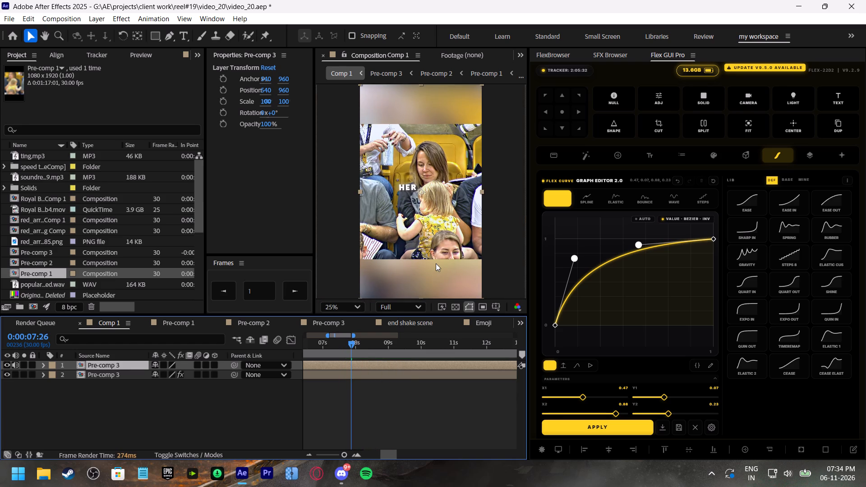
{"action": "double_click", "coordinate": [365, 367]}
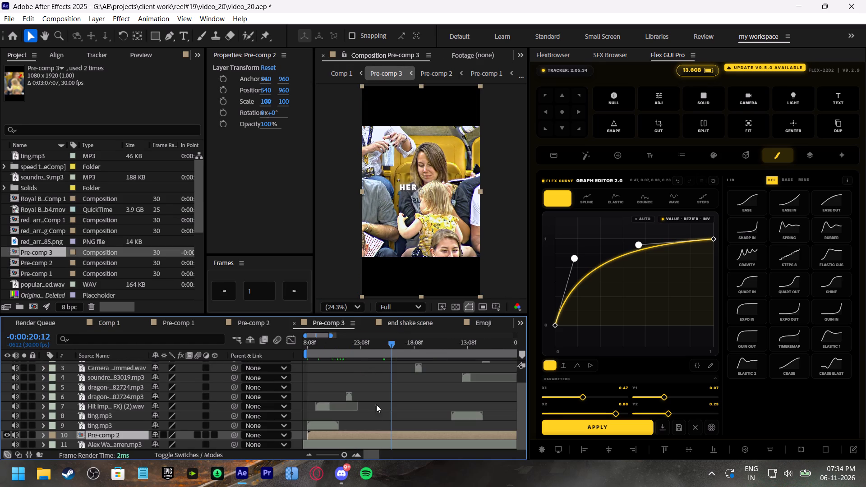
{"action": "double_click", "coordinate": [386, 434]}
{"action": "left_click", "coordinate": [380, 439]}
{"action": "double_click", "coordinate": [378, 441]}
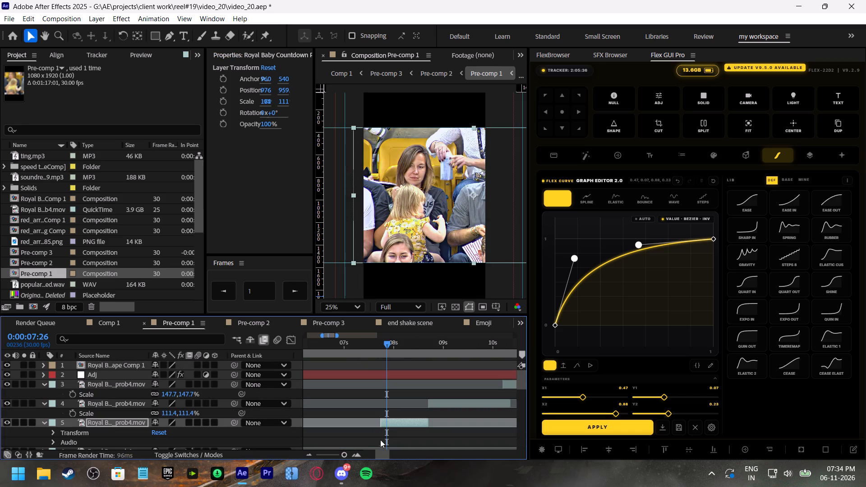
{"action": "left_click", "coordinate": [397, 422]}
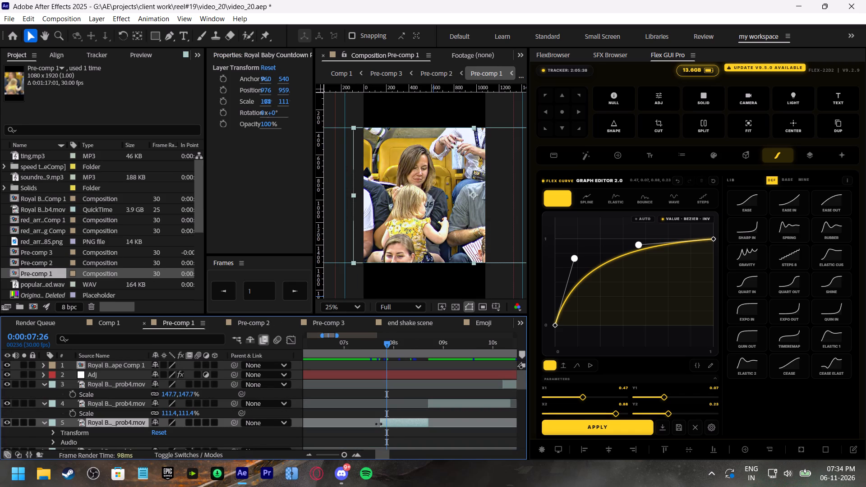
{"action": "key", "text": "s"}
{"action": "left_click", "coordinate": [188, 434], "text": "ctrl"}
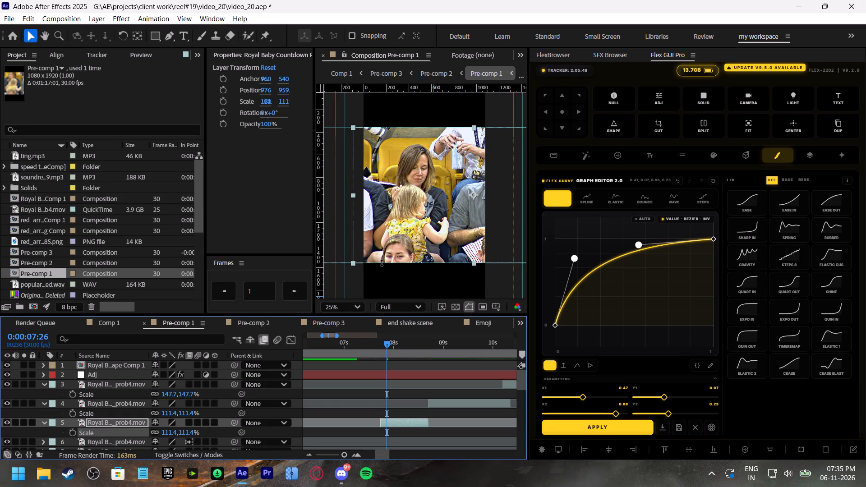
Move the horizontal guide at the clip's bottom edge down into the black area below the footage.
{"action": "left_click_drag", "start_coordinate": [382, 263], "coordinate": [383, 273]}
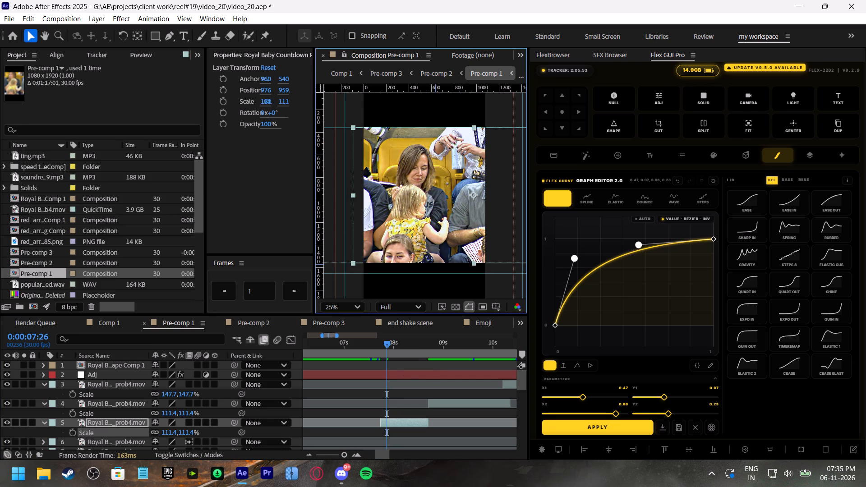
Nudge the layer 5 footage clip down to Position 976, 963.
{"action": "left_click", "coordinate": [405, 424]}
{"action": "left_click", "coordinate": [401, 436]}
{"action": "left_click", "coordinate": [406, 423]}
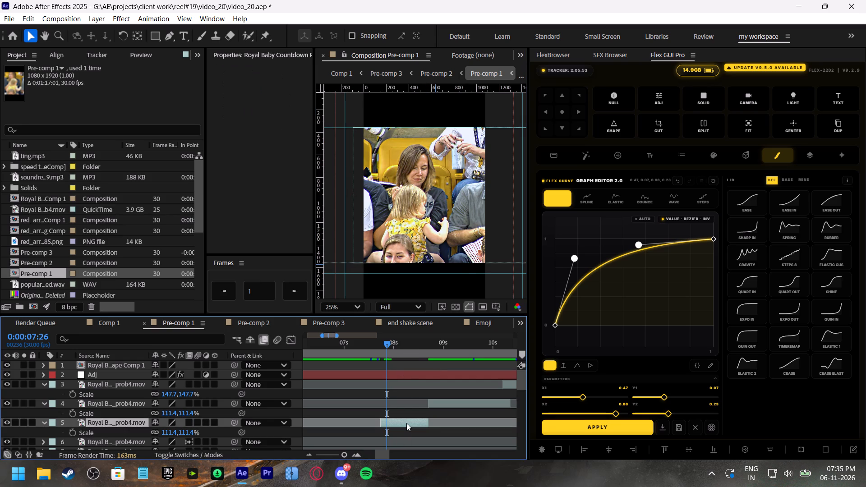
{"action": "key", "text": "Down"}
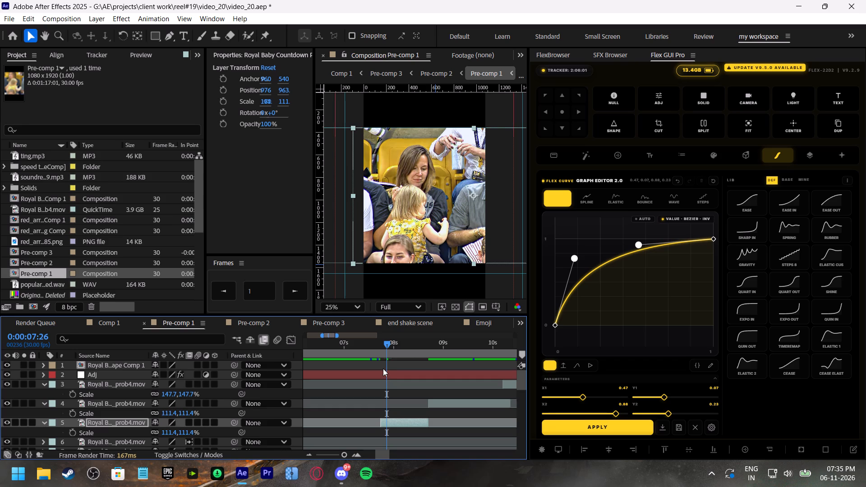
Play back Comp 1 from 0:00:07:20 to check the adjusted clip.
{"action": "left_click", "coordinate": [115, 321]}
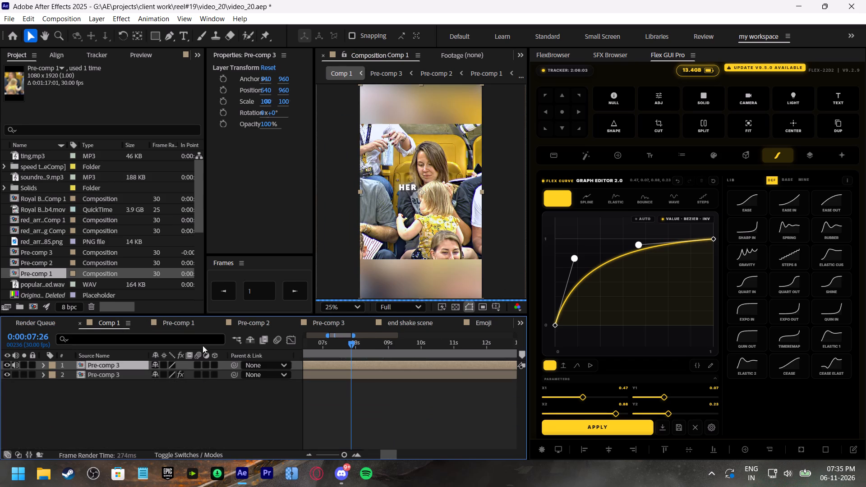
{"action": "left_click", "coordinate": [345, 341]}
{"action": "key", "text": "space"}
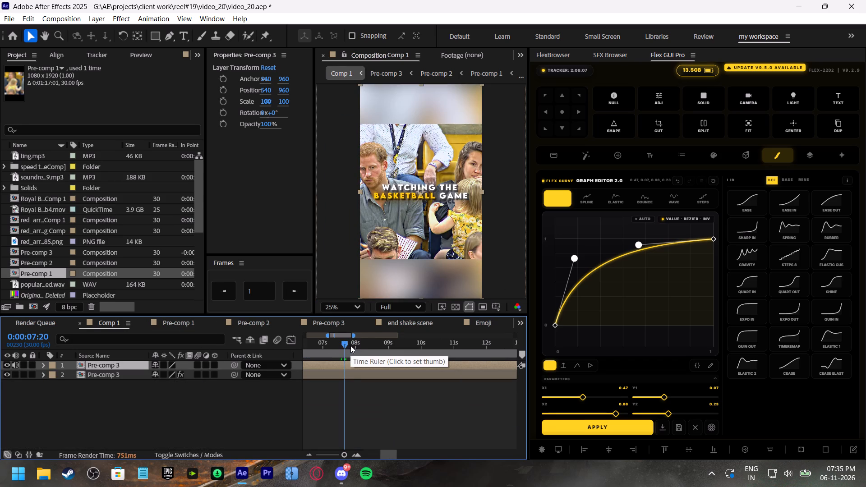
Open Pre-comp 3 from Comp 1 at -0:00:20:11 and save the project.
{"action": "left_click", "coordinate": [349, 345]}
{"action": "double_click", "coordinate": [353, 366]}
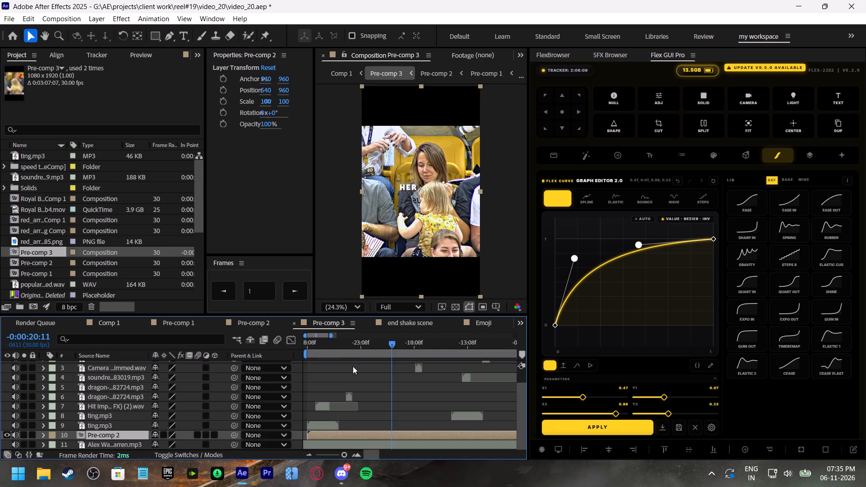
{"action": "key", "text": "ctrl+s"}
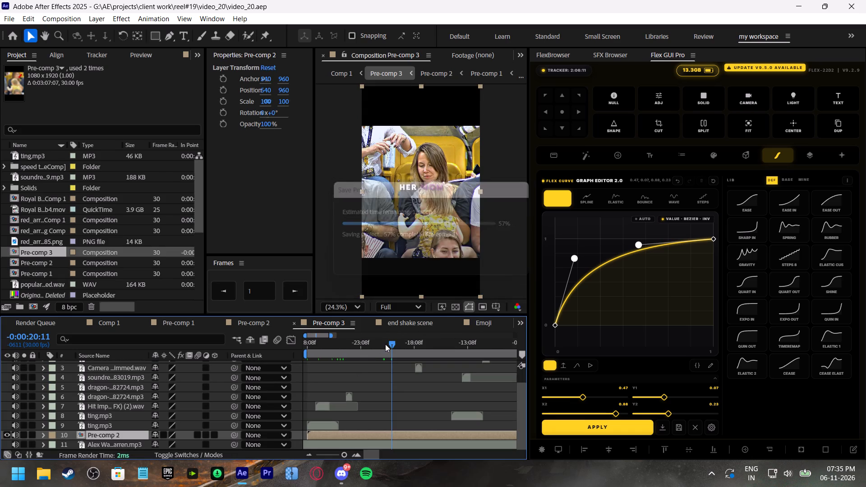
Play back Pre-comp 3 from -0:00:21:00 twice, and Comp 1 from 0:00:07:08, to review the reframed clips.
{"action": "left_click", "coordinate": [385, 344]}
{"action": "key", "text": "space"}
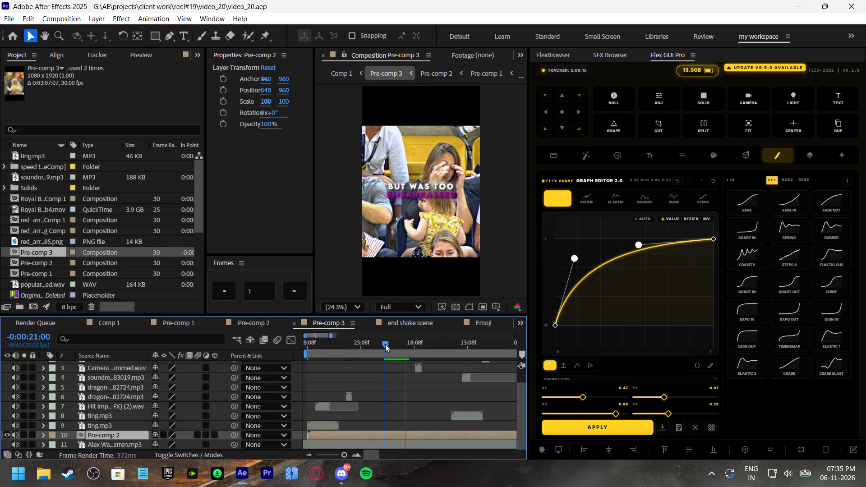
{"action": "left_click", "coordinate": [385, 344]}
{"action": "key", "text": "space"}
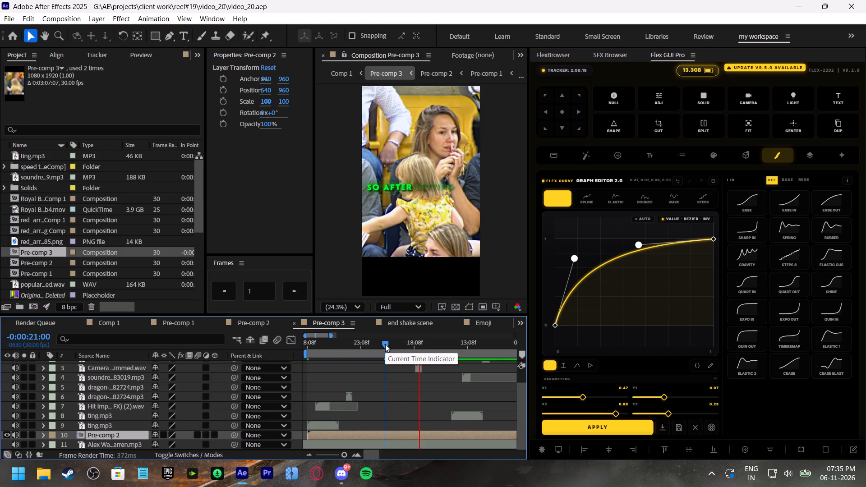
{"action": "left_click", "coordinate": [385, 344]}
{"action": "left_click", "coordinate": [110, 321]}
{"action": "key", "text": "space"}
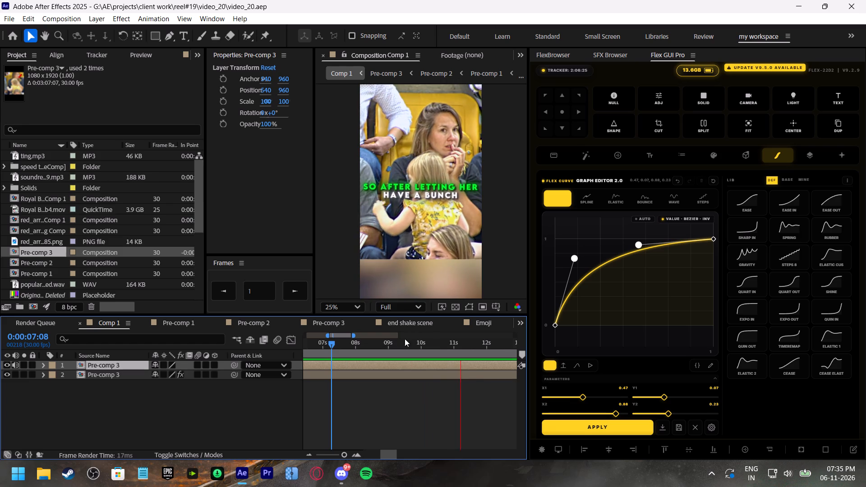
From Comp 1 at 0:00:11:02, open the nested Pre-comp 3, Pre-comp 2 and Pre-comp 1 in turn.
{"action": "left_click_drag", "start_coordinate": [438, 342], "coordinate": [456, 347]}
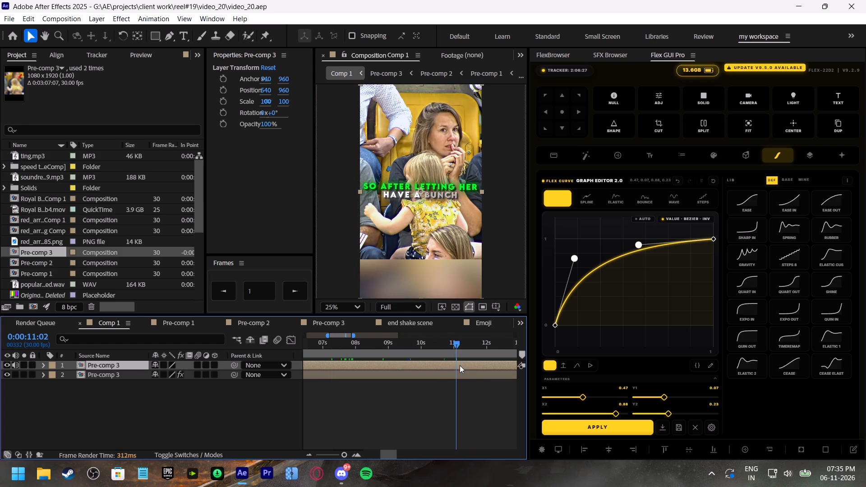
{"action": "double_click", "coordinate": [460, 365]}
{"action": "double_click", "coordinate": [433, 435]}
{"action": "double_click", "coordinate": [424, 444]}
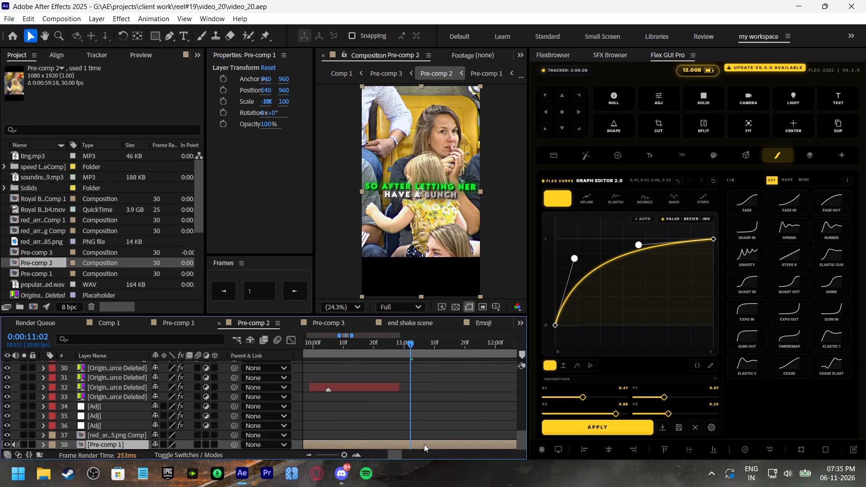
{"action": "scroll", "coordinate": [429, 411], "scroll_direction": "down", "scroll_amount": 2}
{"action": "scroll", "coordinate": [418, 429], "scroll_direction": "up", "scroll_amount": 3}
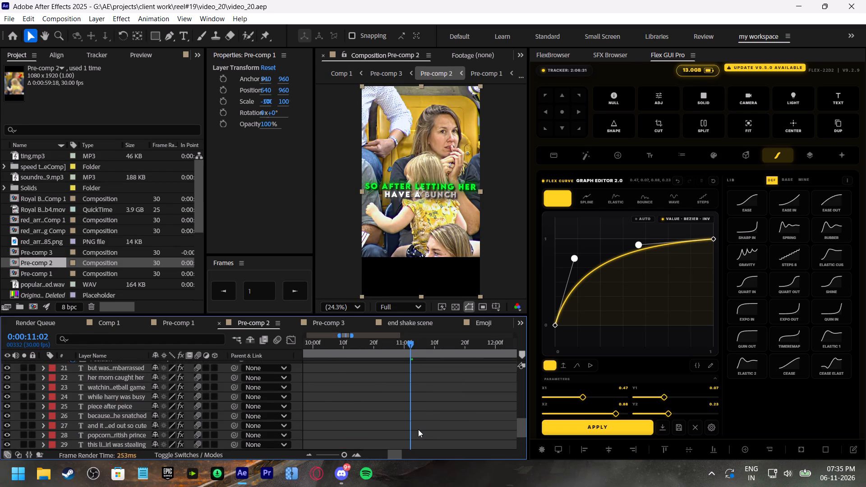
{"action": "scroll", "coordinate": [418, 429], "scroll_direction": "down", "scroll_amount": 6}
{"action": "double_click", "coordinate": [406, 441]}
Draw a rectangular mask on the layer 3 footage clip, from the upper horizontal guide down to just below the clip's bottom edge.
{"action": "left_click", "coordinate": [420, 385]}
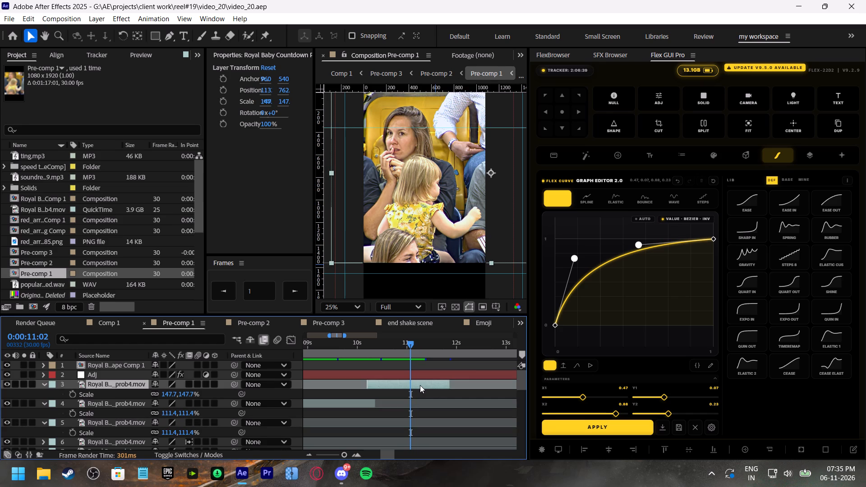
{"action": "key", "text": "m"}
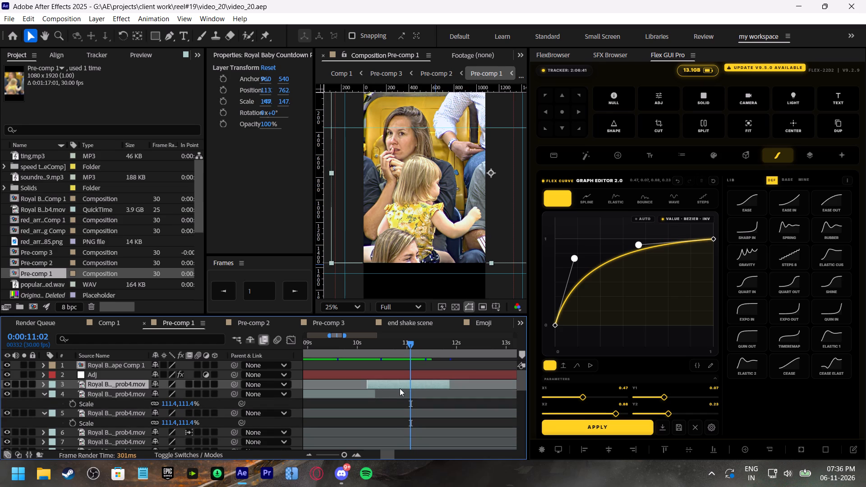
{"action": "type", "text": ",m"}
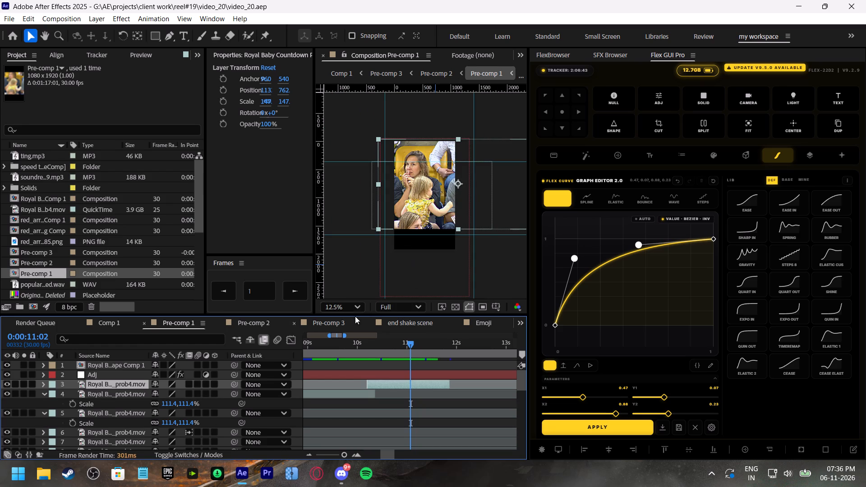
{"action": "left_click", "coordinate": [359, 311]}
{"action": "left_click", "coordinate": [347, 83]}
{"action": "left_click", "coordinate": [150, 31]}
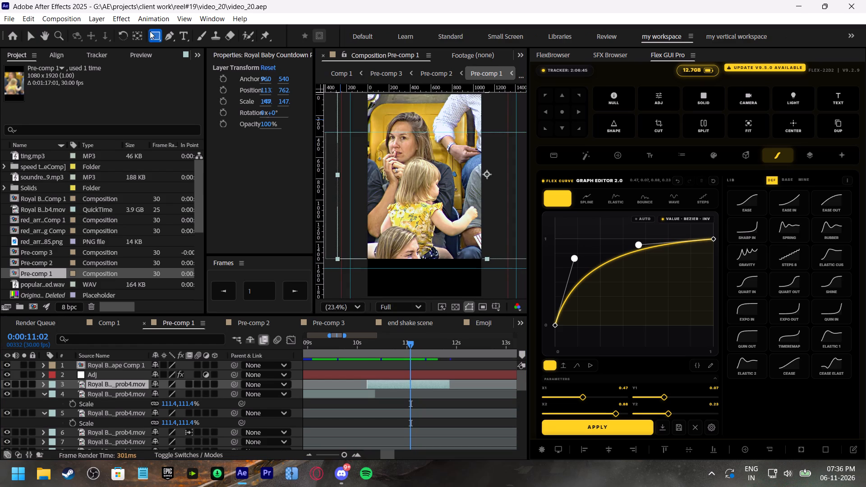
{"action": "left_click_drag", "start_coordinate": [346, 262], "coordinate": [347, 262]}
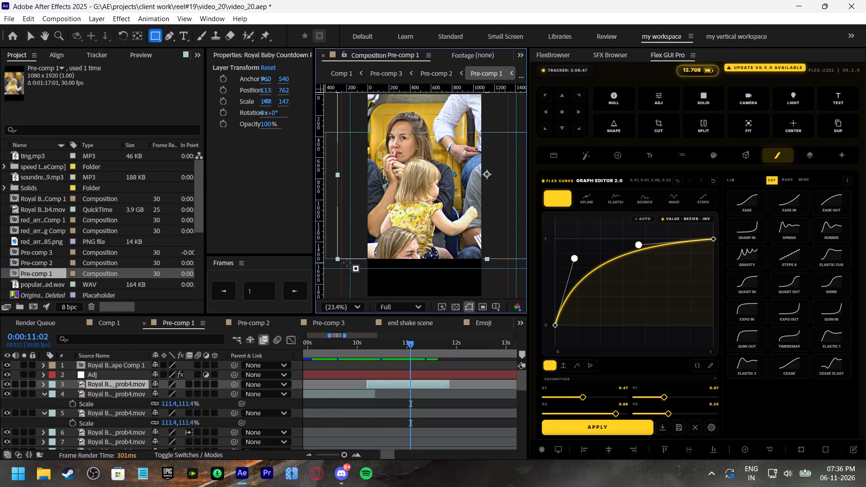
{"action": "left_click_drag", "start_coordinate": [347, 262], "coordinate": [496, 132]}
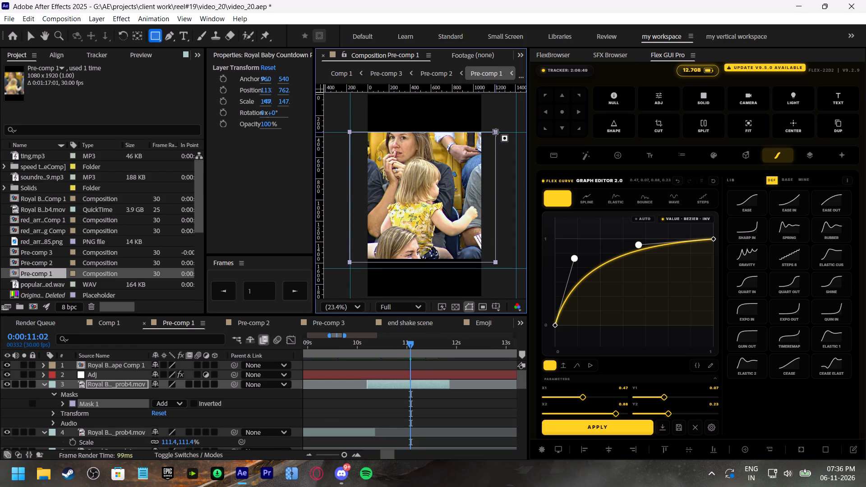
{"action": "key", "text": "v"}
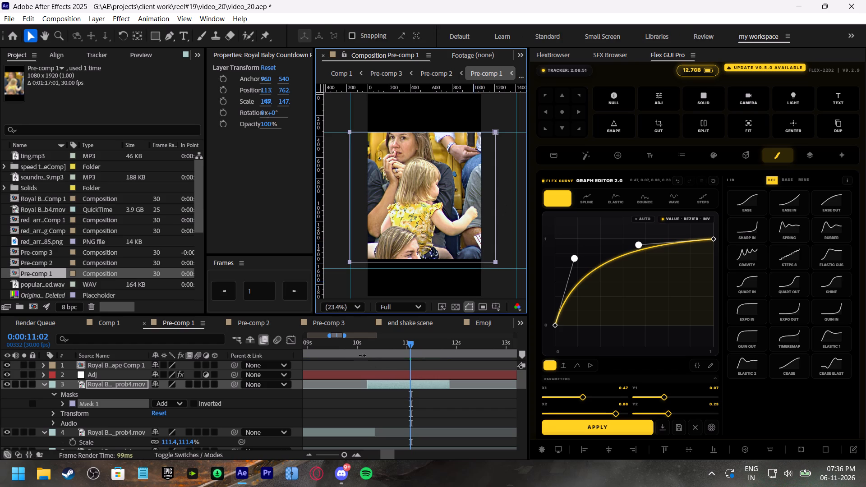
Play back Pre-comp 1 from 0:00:09:25 to check the masked clip.
{"action": "left_click", "coordinate": [348, 341]}
{"action": "key", "text": "space"}
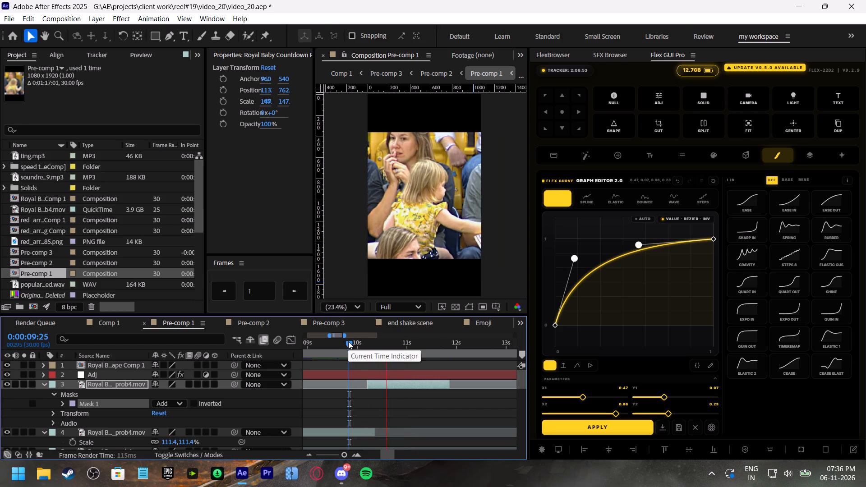
{"action": "left_click", "coordinate": [348, 341]}
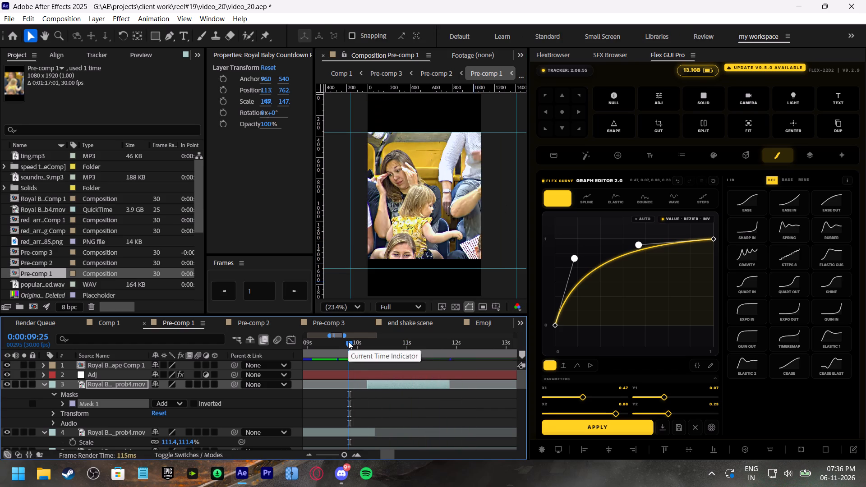
Play back Comp 1 from 0:00:09:25 and scrub between 0:00:07:09 and 0:00:09:06 to review the clip framing.
{"action": "left_click", "coordinate": [111, 322]}
{"action": "key", "text": "space"}
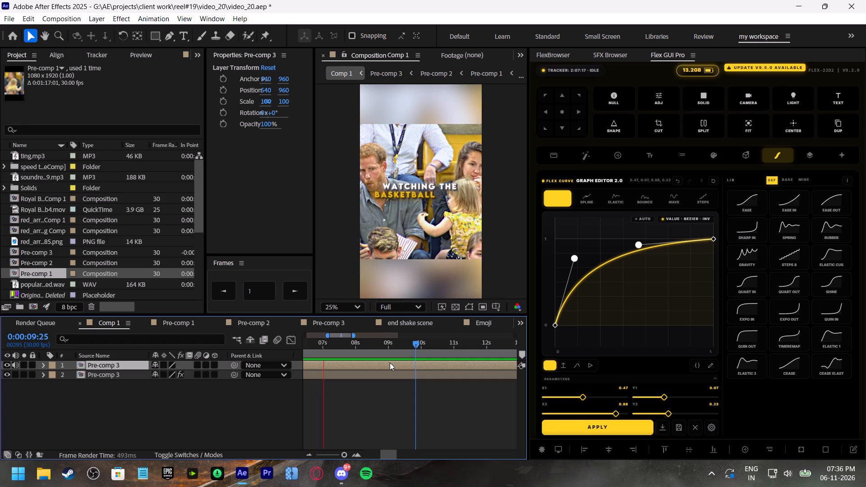
{"action": "key", "text": "space"}
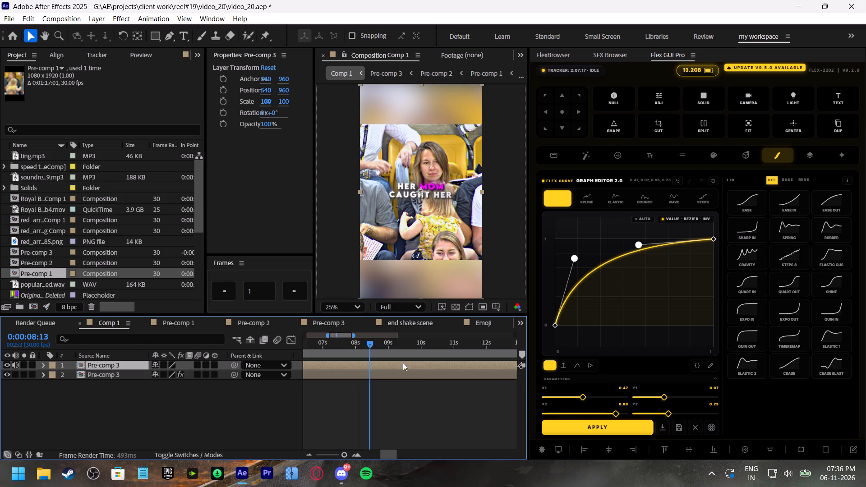
{"action": "left_click", "coordinate": [387, 348]}
{"action": "key", "text": "space"}
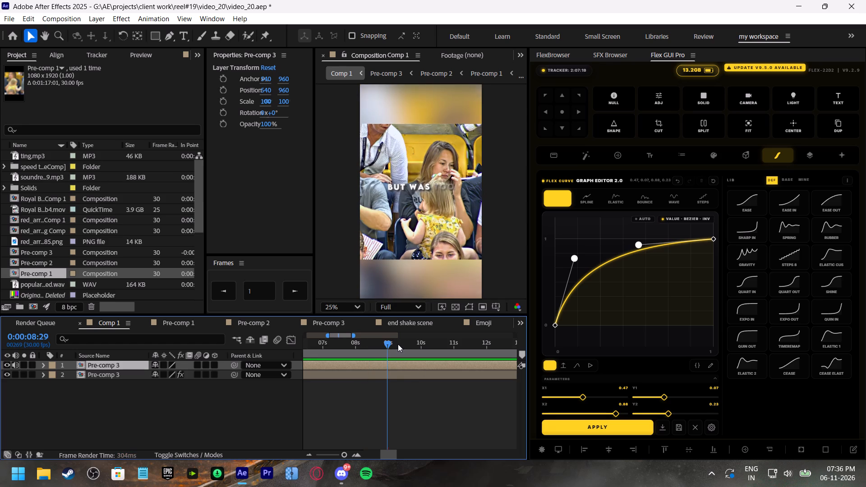
{"action": "left_click_drag", "start_coordinate": [399, 342], "coordinate": [332, 342]}
{"action": "key", "text": "space"}
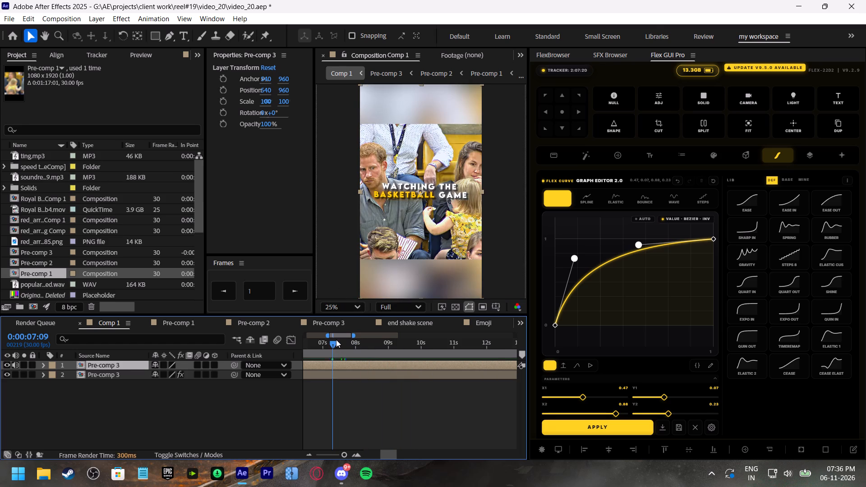
{"action": "left_click_drag", "start_coordinate": [360, 340], "coordinate": [356, 340]}
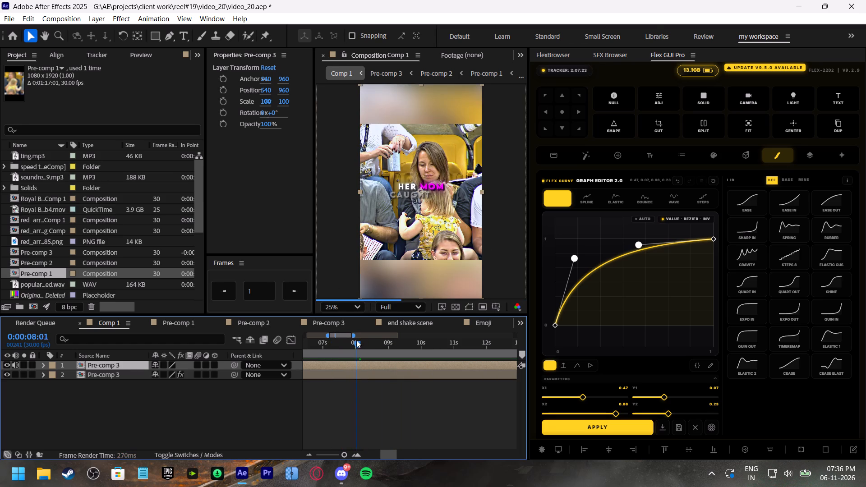
{"action": "left_click_drag", "start_coordinate": [356, 340], "coordinate": [345, 338]}
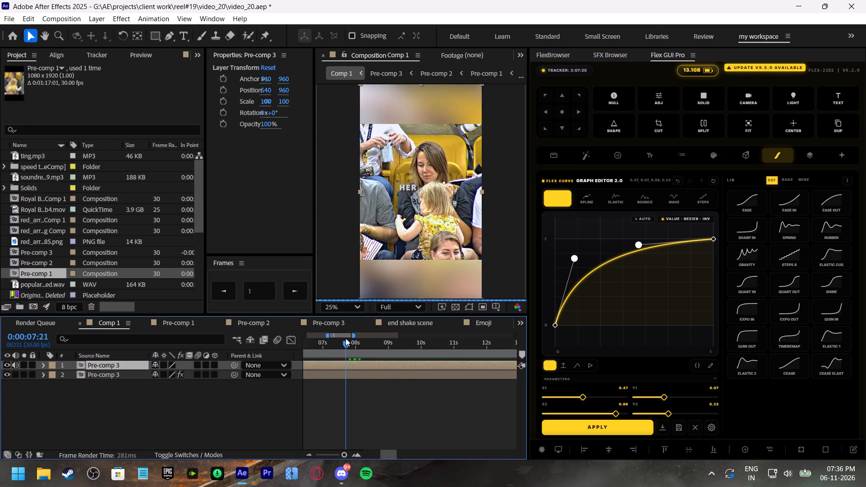
{"action": "left_click_drag", "start_coordinate": [345, 338], "coordinate": [350, 338]}
{"action": "key", "text": "space"}
{"action": "left_click_drag", "start_coordinate": [350, 338], "coordinate": [351, 339]}
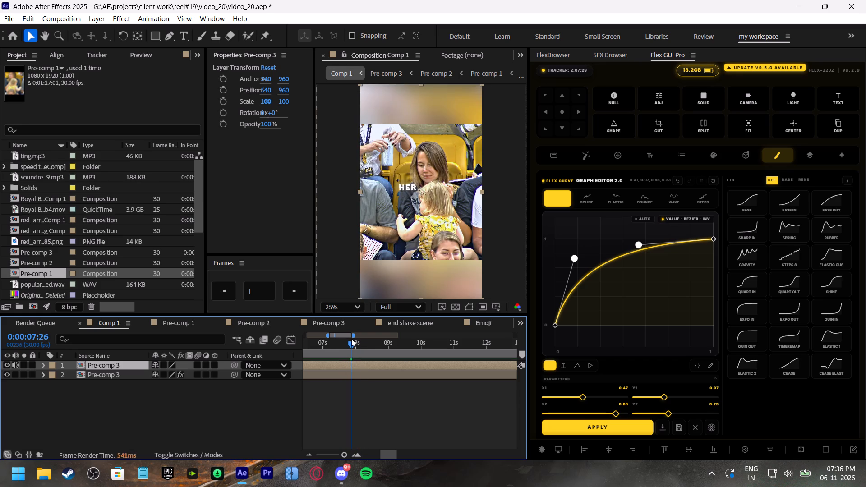
{"action": "left_click_drag", "start_coordinate": [351, 339], "coordinate": [397, 347]}
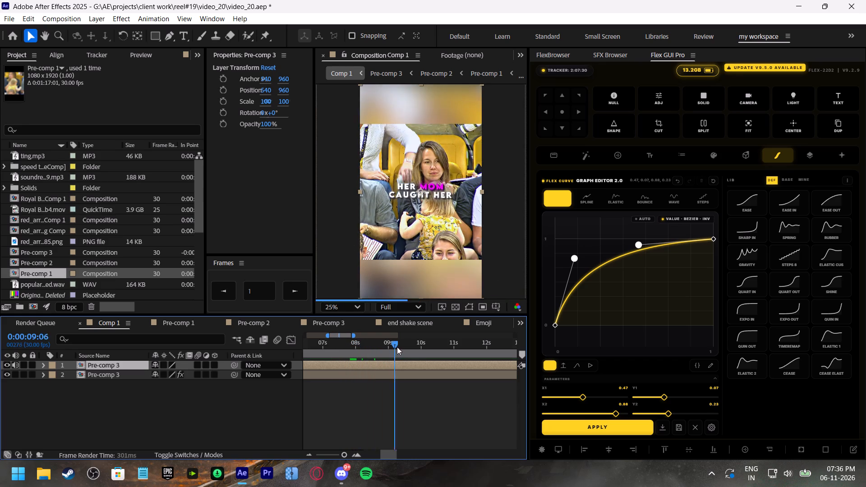
Play back Comp 1 from 0:00:09:27 to review the masked clip in the full composition.
{"action": "left_click_drag", "start_coordinate": [397, 347], "coordinate": [419, 347]}
{"action": "key", "text": "space"}
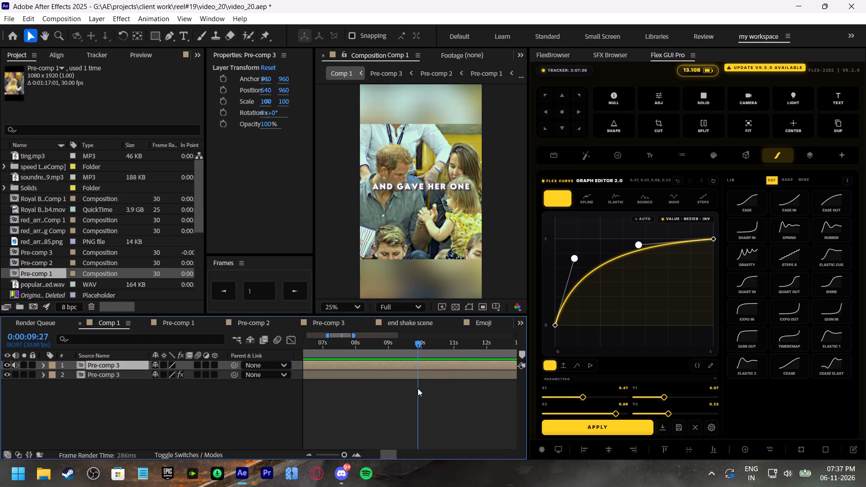
{"action": "scroll", "coordinate": [419, 392], "scroll_direction": "down", "scroll_amount": 5, "text": "shift"}
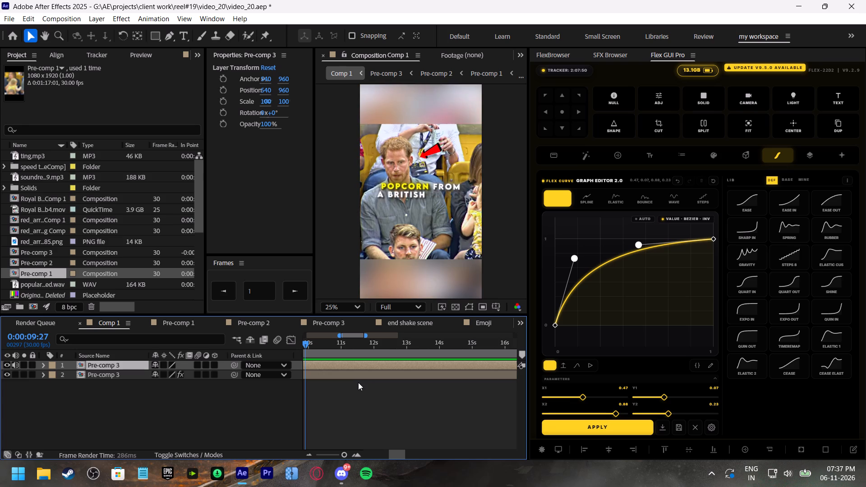
Save the project.
{"action": "key", "text": "ctrl+s"}
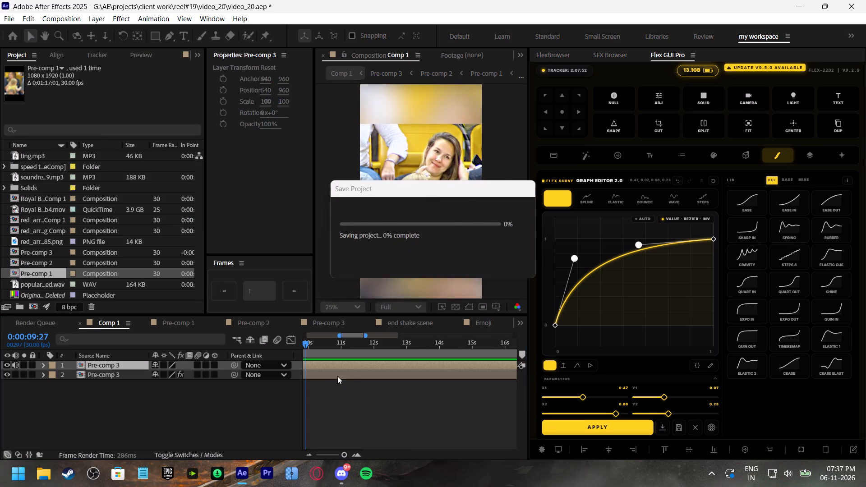
Play back Comp 1 from 0:00:00:00 and scrub to 0:00:01:19 to examine the red arrow's entrance.
{"action": "left_click_drag", "start_coordinate": [322, 343], "coordinate": [290, 353]}
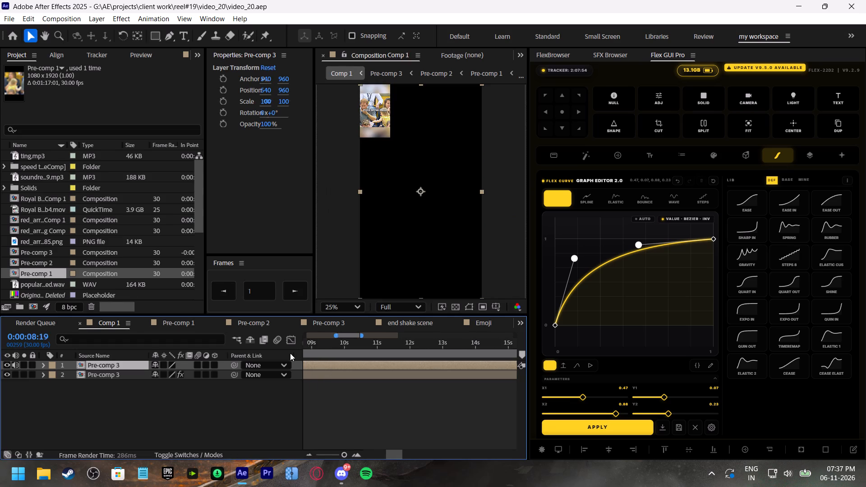
{"action": "left_click_drag", "start_coordinate": [290, 353], "coordinate": [281, 354]}
{"action": "key", "text": "space"}
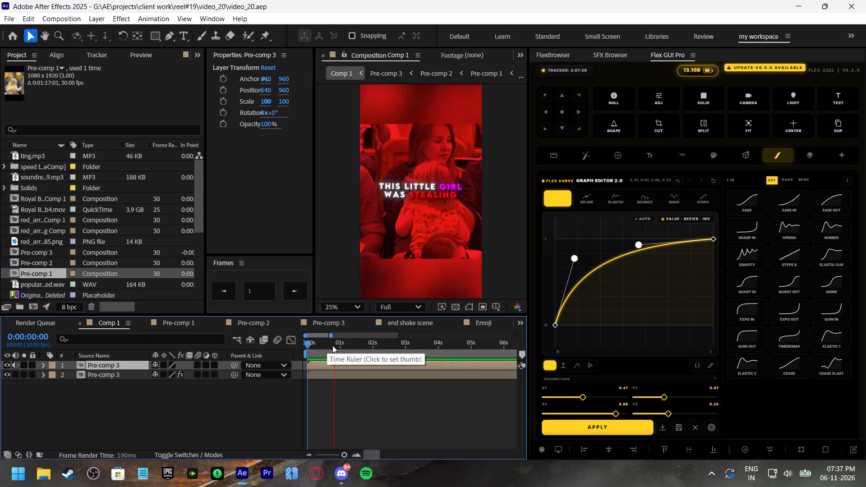
{"action": "left_click_drag", "start_coordinate": [352, 346], "coordinate": [358, 356]}
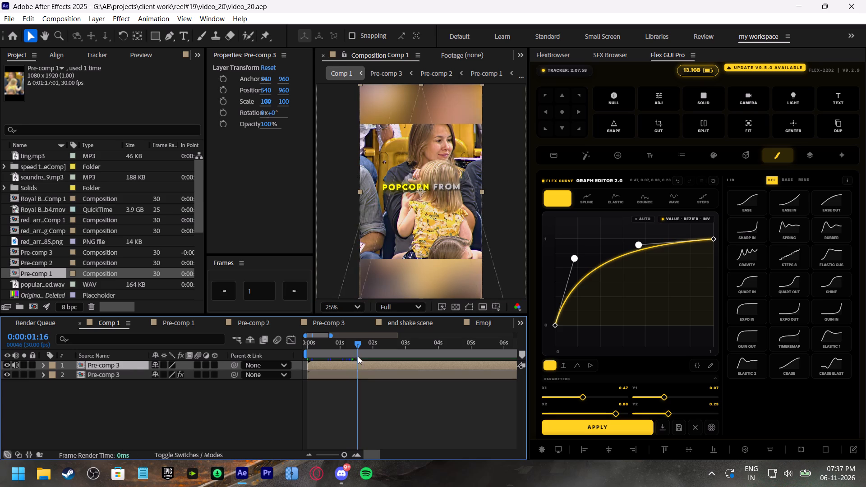
{"action": "left_click_drag", "start_coordinate": [358, 356], "coordinate": [360, 367]}
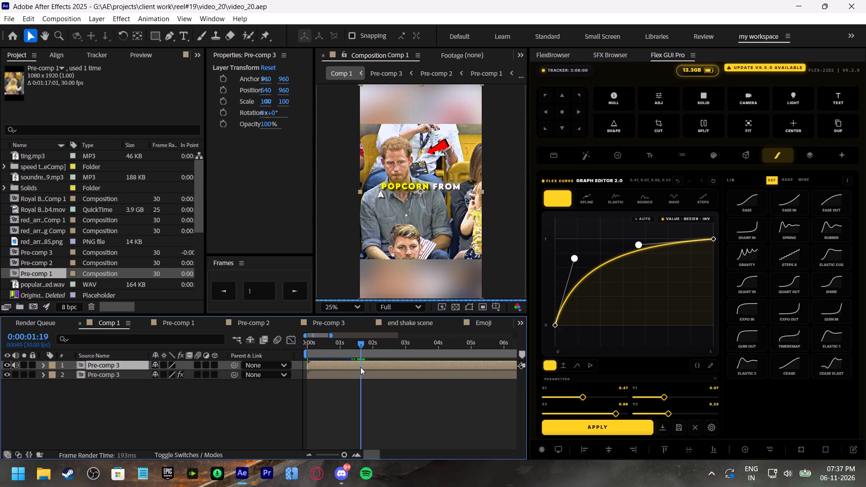
{"action": "left_click_drag", "start_coordinate": [360, 367], "coordinate": [360, 367]}
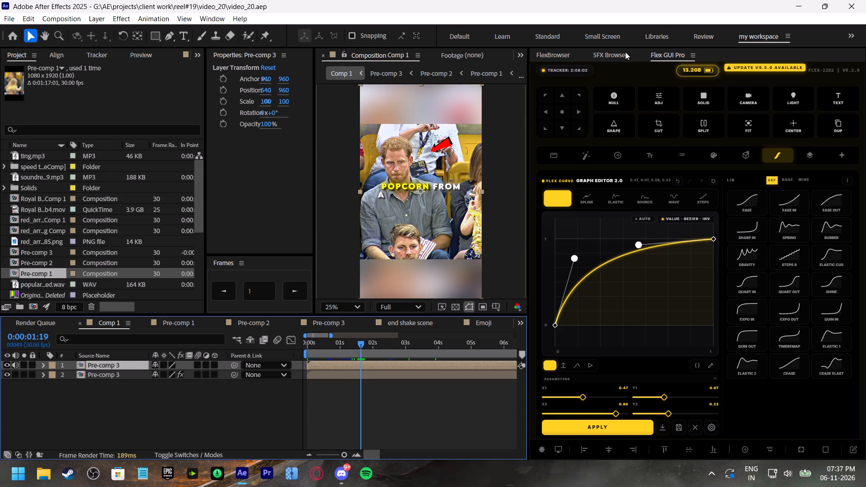
Search the SFX Browser library for "button" and audition Error and Granular button sounds.
{"action": "left_click", "coordinate": [625, 52]}
{"action": "left_click", "coordinate": [638, 88]}
{"action": "type", "text": "button"}
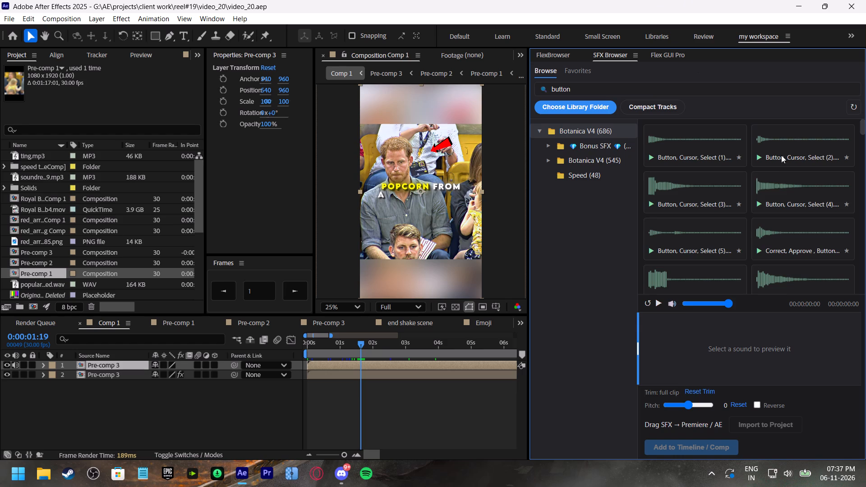
{"action": "scroll", "coordinate": [809, 213], "scroll_direction": "down", "scroll_amount": 6}
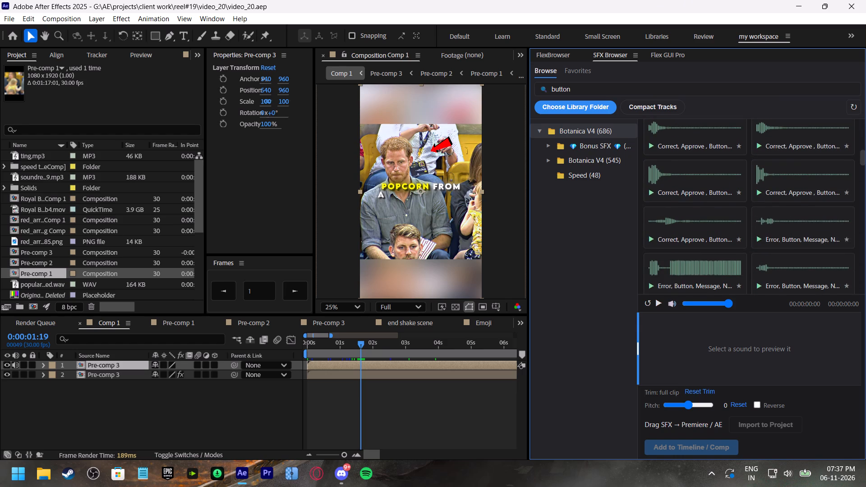
{"action": "left_click", "coordinate": [802, 234]}
{"action": "scroll", "coordinate": [783, 233], "scroll_direction": "down", "scroll_amount": 5}
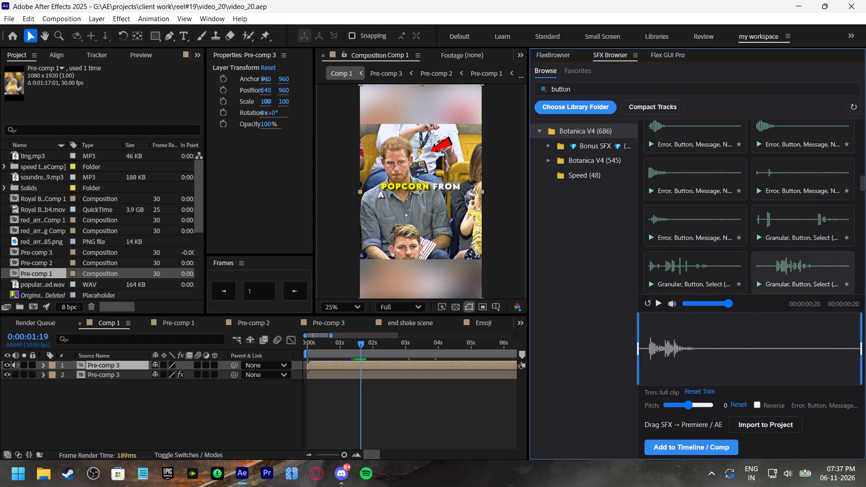
{"action": "left_click", "coordinate": [797, 222]}
{"action": "left_click", "coordinate": [694, 272]}
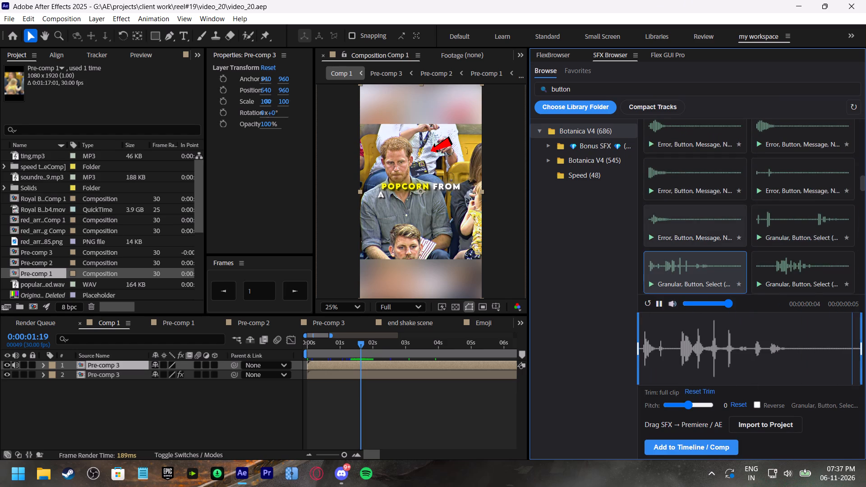
Audition the remaining "button" sounds, covering the Granular, Magnetic, Mouse Click and Sparkle Button effects.
{"action": "scroll", "coordinate": [718, 226], "scroll_direction": "down", "scroll_amount": 5}
{"action": "left_click", "coordinate": [801, 226]}
{"action": "scroll", "coordinate": [802, 226], "scroll_direction": "down", "scroll_amount": 8}
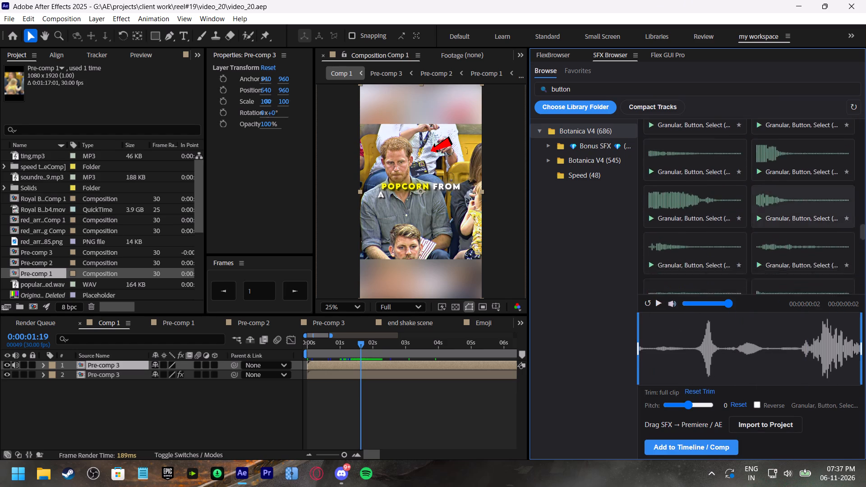
{"action": "scroll", "coordinate": [805, 239], "scroll_direction": "down", "scroll_amount": 9}
{"action": "scroll", "coordinate": [799, 233], "scroll_direction": "up", "scroll_amount": 2}
{"action": "left_click", "coordinate": [799, 233]}
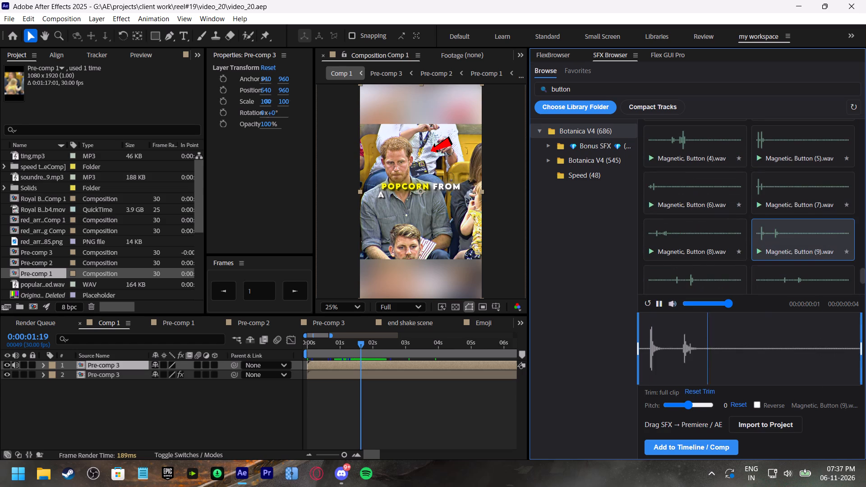
{"action": "scroll", "coordinate": [784, 253], "scroll_direction": "down", "scroll_amount": 2}
{"action": "left_click", "coordinate": [700, 225]}
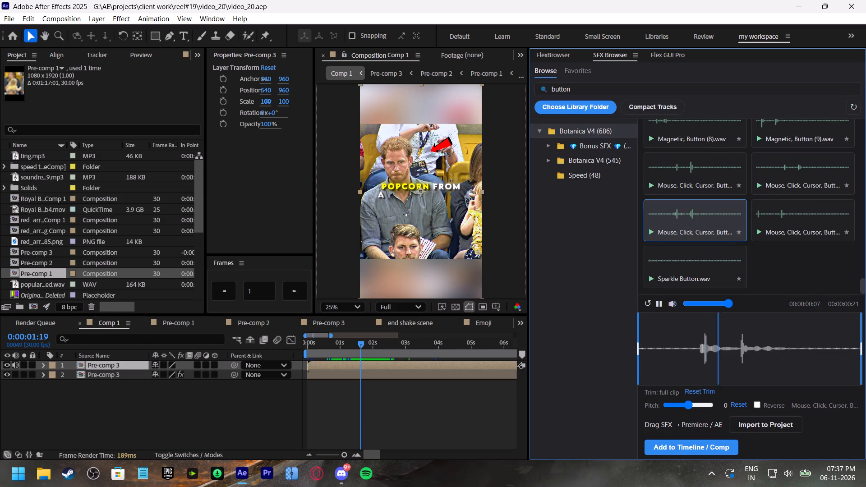
{"action": "left_click", "coordinate": [803, 220]}
{"action": "left_click", "coordinate": [798, 184]}
{"action": "left_click", "coordinate": [710, 178]}
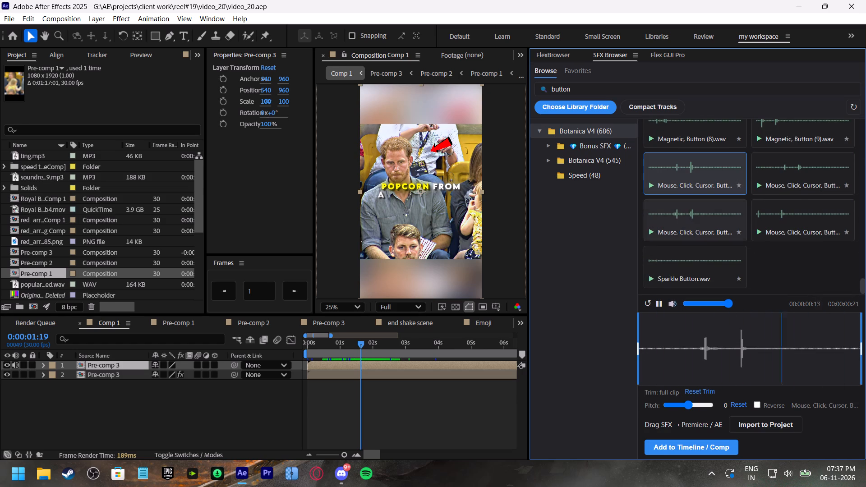
{"action": "left_click", "coordinate": [695, 277]}
{"action": "scroll", "coordinate": [754, 262], "scroll_direction": "up", "scroll_amount": 2}
{"action": "left_click", "coordinate": [702, 242]}
{"action": "left_click", "coordinate": [802, 239]}
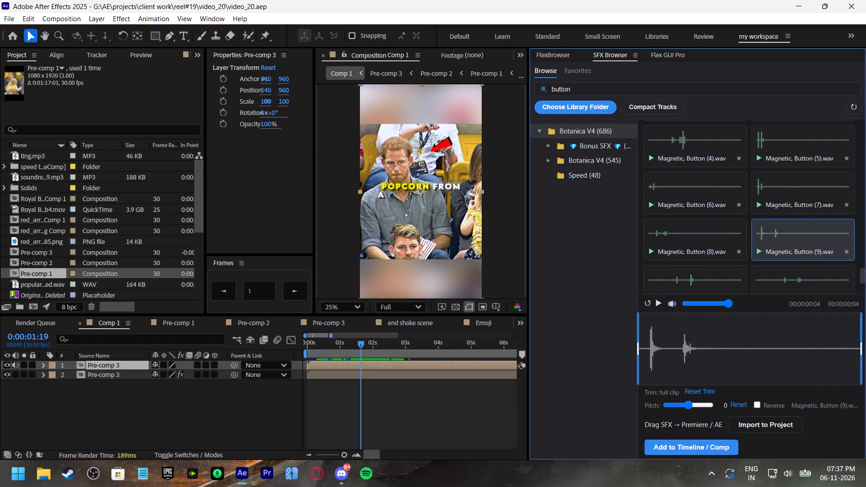
Search the sound effects library for "mous" and audition the mouse click and cursor sounds.
{"action": "triple_click", "coordinate": [625, 83]}
{"action": "left_click", "coordinate": [624, 86]}
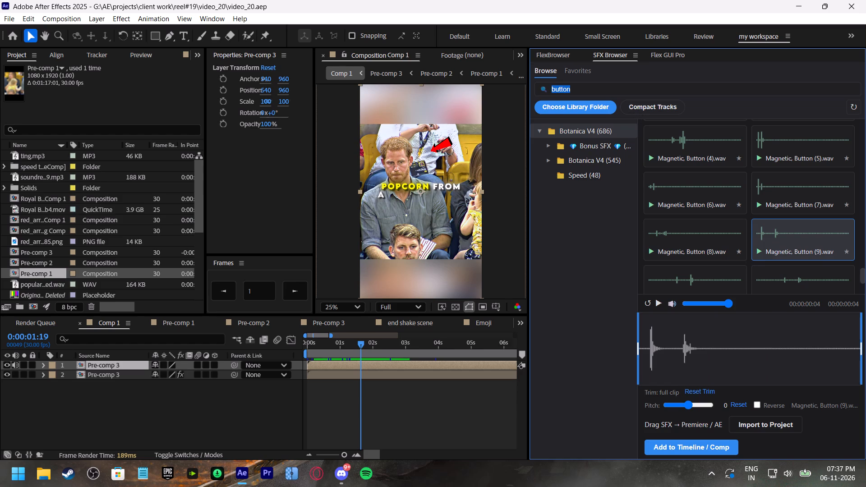
{"action": "type", "text": "mo"}
{"action": "type", "text": "uc"}
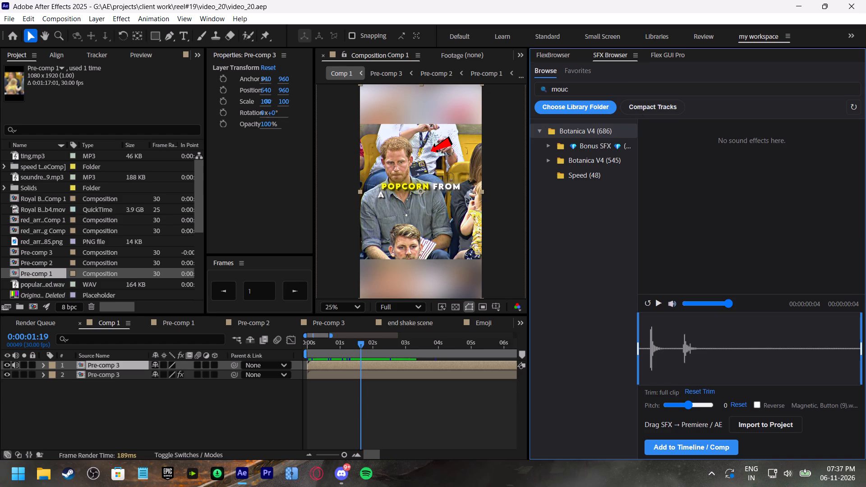
{"action": "key", "text": "BackSpace"}
{"action": "key", "text": "s"}
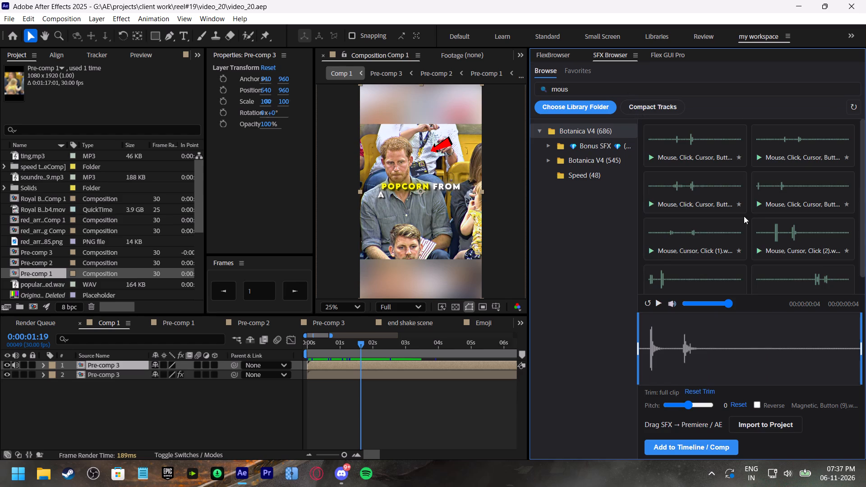
{"action": "left_click", "coordinate": [789, 241]}
{"action": "left_click", "coordinate": [683, 237]}
{"action": "left_click", "coordinate": [778, 198]}
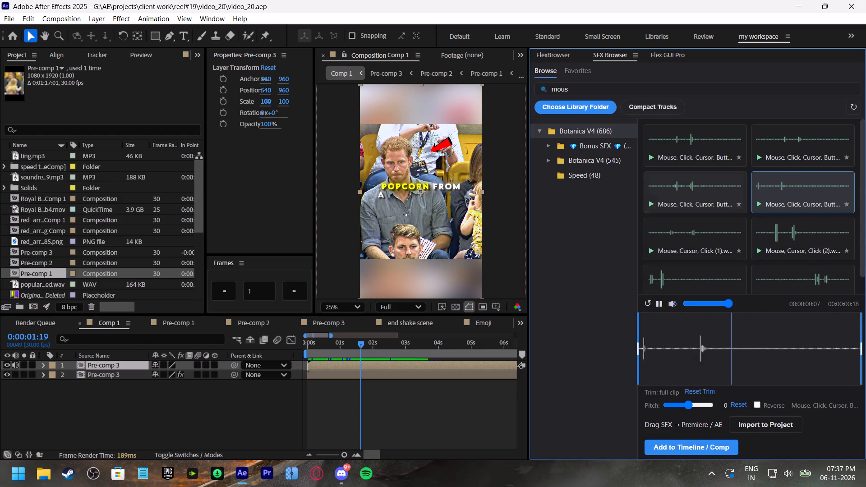
{"action": "left_click", "coordinate": [696, 188]}
{"action": "left_click", "coordinate": [801, 143]}
{"action": "left_click", "coordinate": [700, 141]}
{"action": "scroll", "coordinate": [755, 214], "scroll_direction": "down", "scroll_amount": 2}
{"action": "left_click", "coordinate": [806, 264]}
{"action": "left_click", "coordinate": [678, 266]}
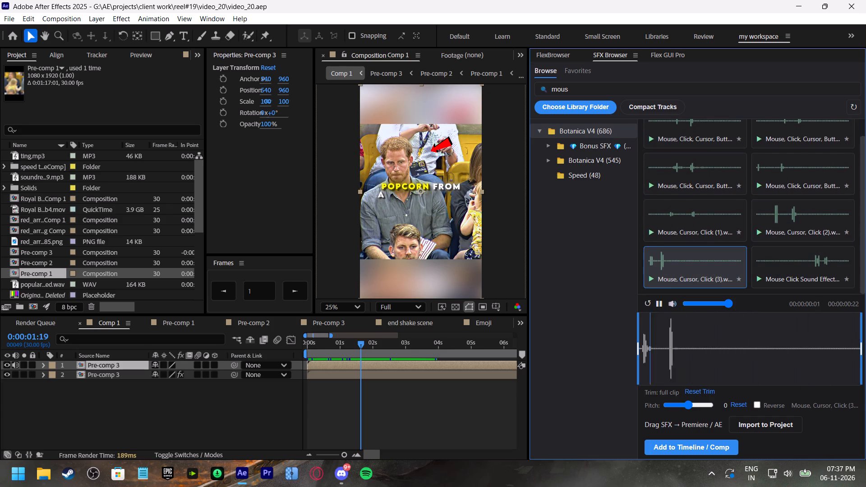
Trim Mouse Click Sound Effect to 00:00:00:16–00:00:00:26 and add it to Comp 1 at 0:00:01:19.
{"action": "left_click", "coordinate": [813, 266]}
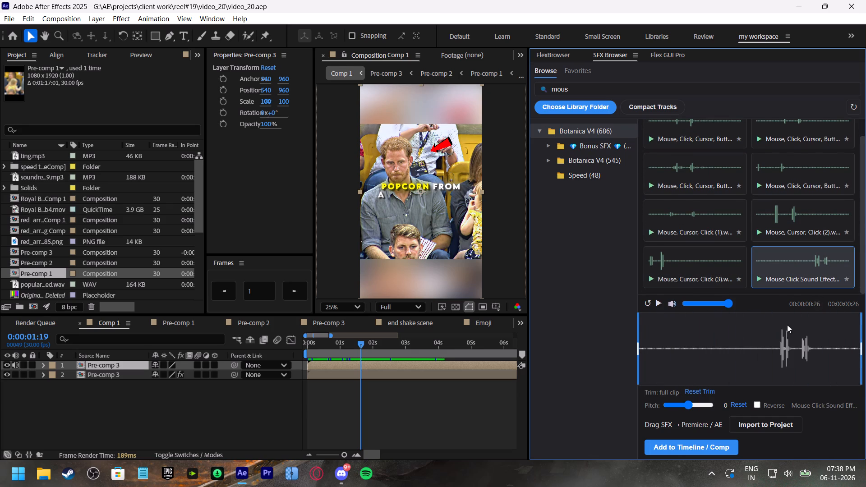
{"action": "left_click", "coordinate": [640, 343]}
{"action": "left_click_drag", "start_coordinate": [637, 344], "coordinate": [777, 363]}
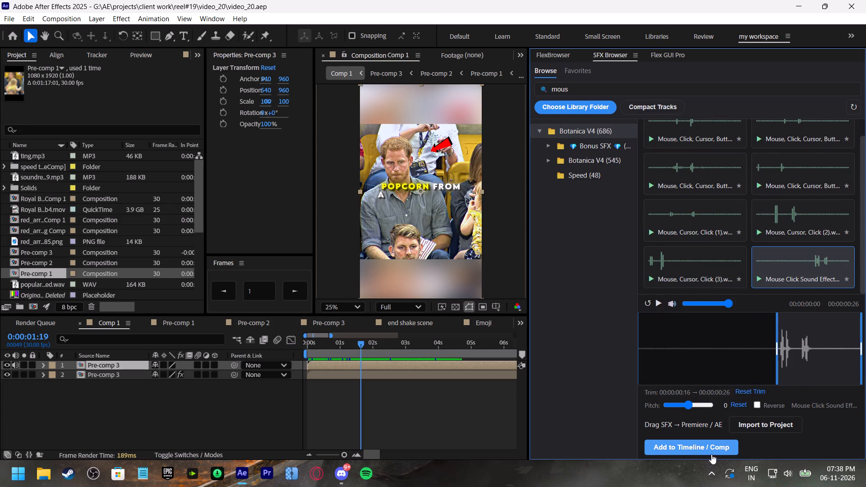
{"action": "left_click", "coordinate": [710, 452]}
Play back Comp 1 from 0:00:01:10 to check the mouse click sound against the red arrow's entrance.
{"action": "left_click", "coordinate": [352, 343]}
{"action": "key", "text": "space"}
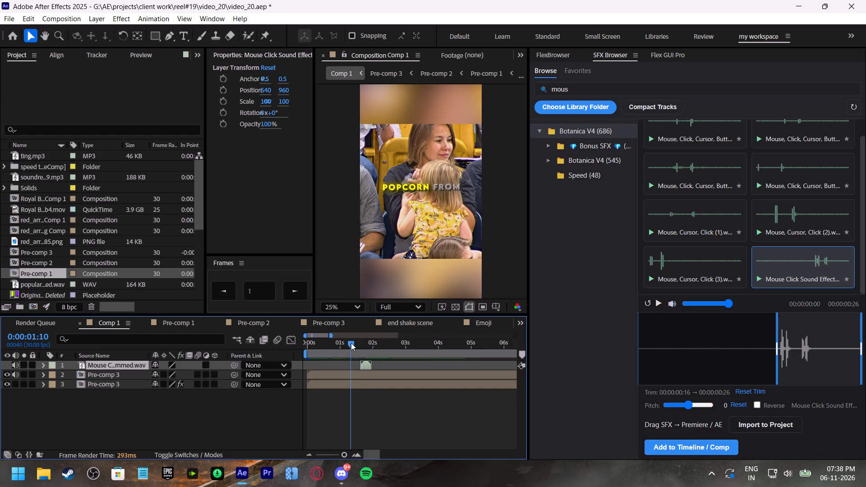
{"action": "left_click", "coordinate": [353, 344]}
{"action": "key", "text": "space"}
{"action": "left_click", "coordinate": [353, 344]}
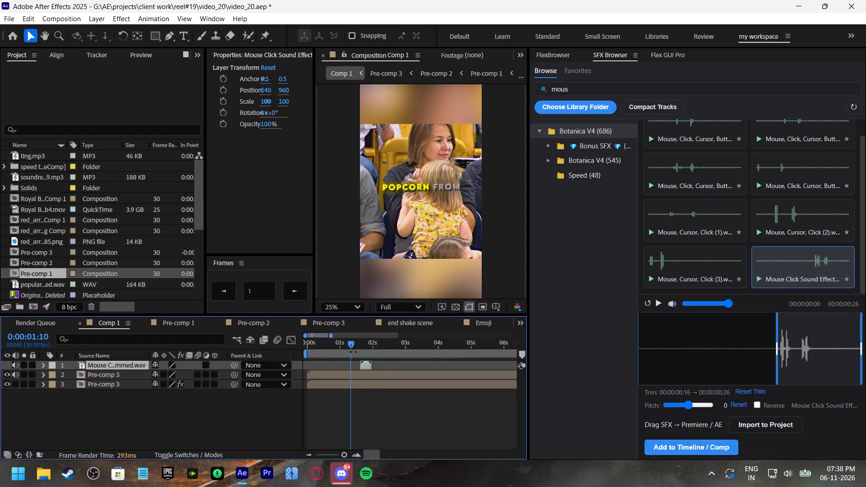
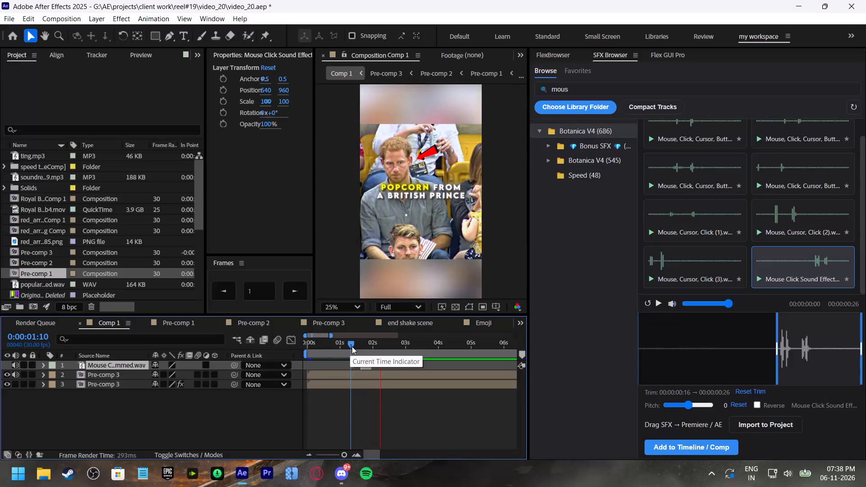
Shift the mouse click sound layer slightly later in Comp 1, checking it from 0:00:01:10, and save the project.
{"action": "left_click", "coordinate": [352, 346]}
{"action": "key", "text": "space"}
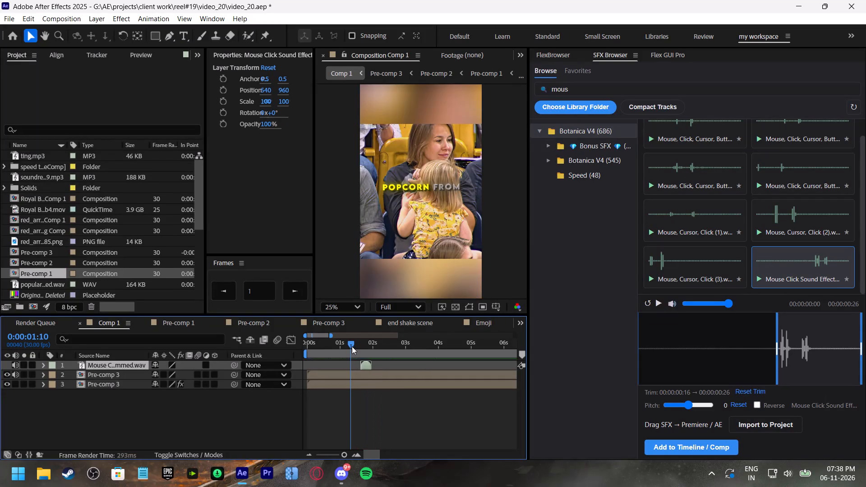
{"action": "left_click", "coordinate": [352, 346]}
{"action": "left_click", "coordinate": [365, 367]}
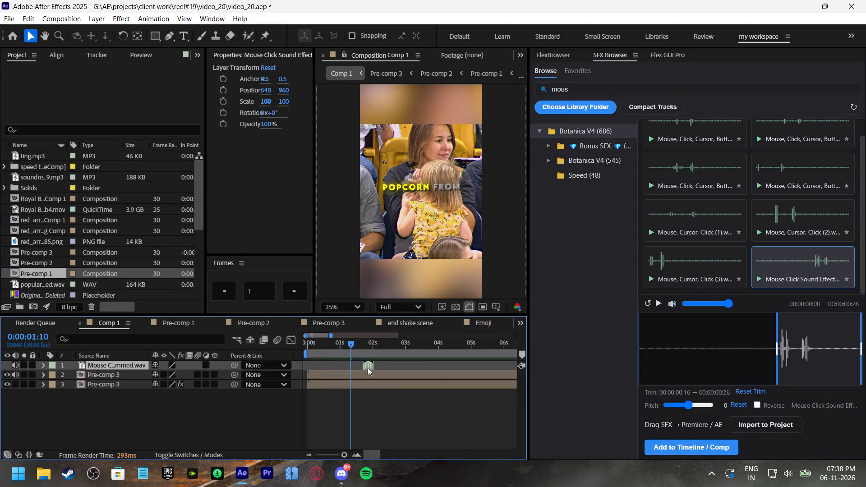
{"action": "key", "text": "space"}
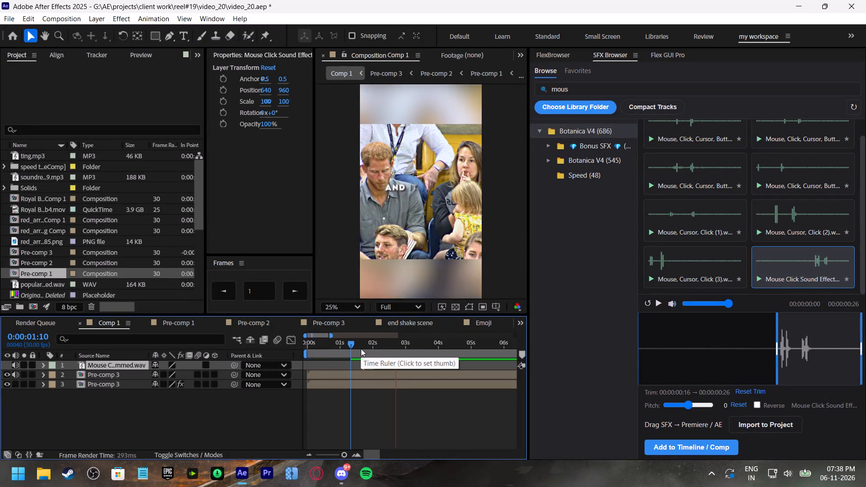
{"action": "left_click", "coordinate": [361, 349]}
{"action": "key", "text": "ctrl+s"}
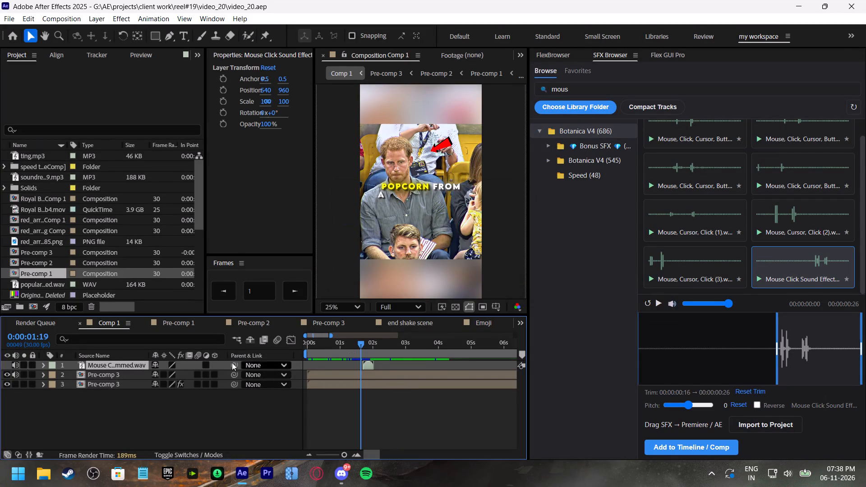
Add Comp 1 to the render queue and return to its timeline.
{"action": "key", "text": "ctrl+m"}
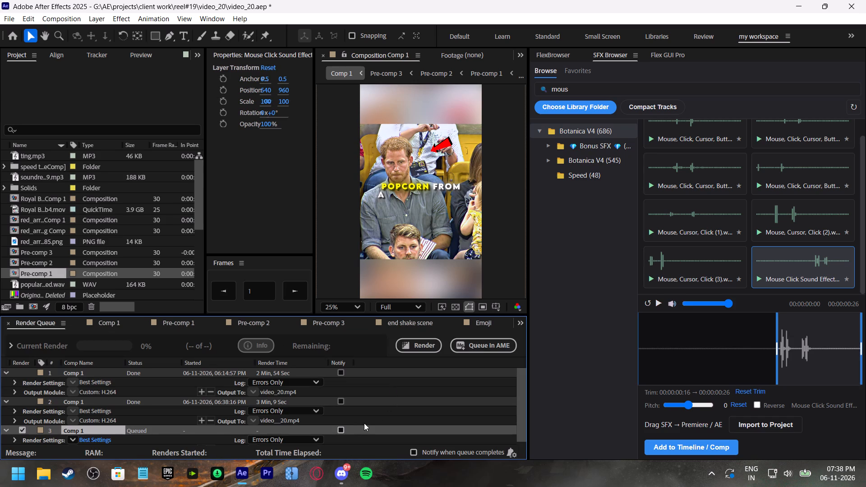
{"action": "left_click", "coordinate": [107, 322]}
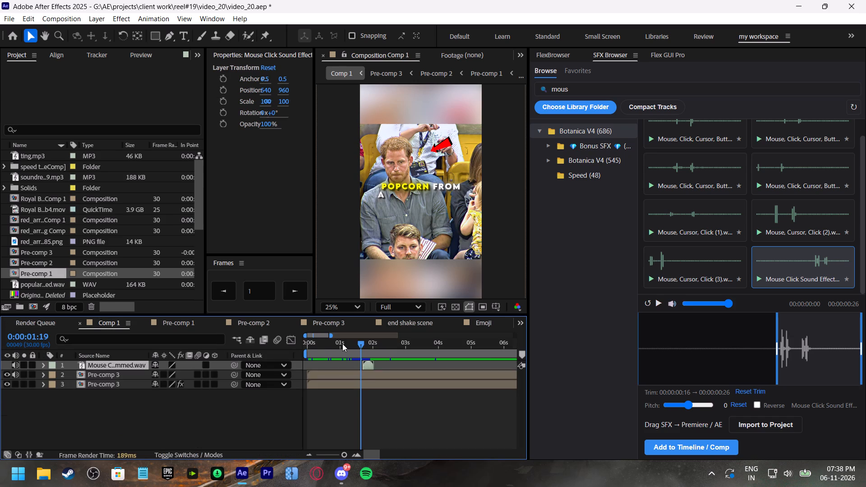
Play back Comp 1 from the start, and from 0:00:25:14 and 0:00:25:22 to check the ending.
{"action": "left_click_drag", "start_coordinate": [342, 344], "coordinate": [257, 353]}
{"action": "key", "text": "space"}
{"action": "scroll", "coordinate": [414, 372], "scroll_direction": "down", "scroll_amount": 7, "text": "shift"}
{"action": "scroll", "coordinate": [450, 367], "scroll_direction": "down", "scroll_amount": 20, "text": "shift"}
{"action": "scroll", "coordinate": [450, 367], "scroll_direction": "down", "scroll_amount": 8, "text": "shift"}
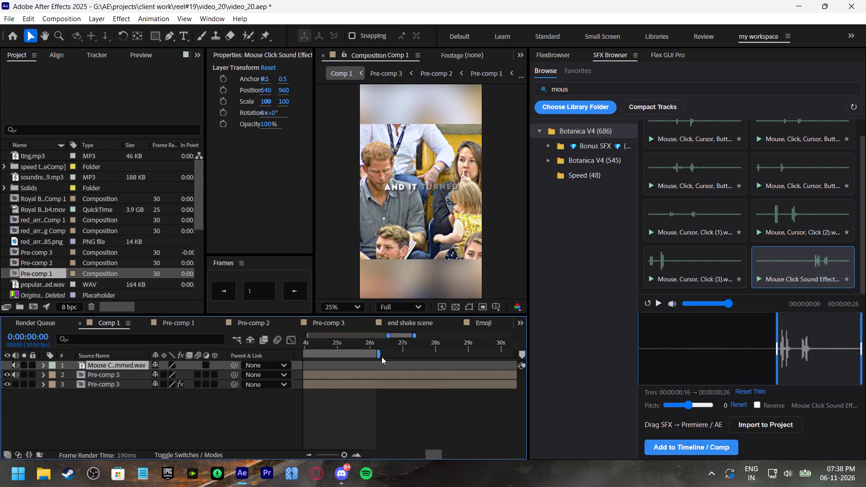
{"action": "left_click", "coordinate": [353, 344]}
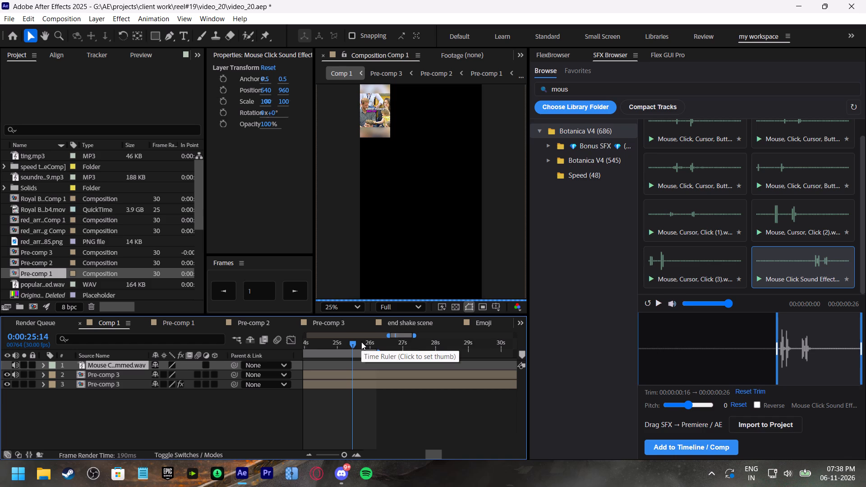
{"action": "key", "text": "space"}
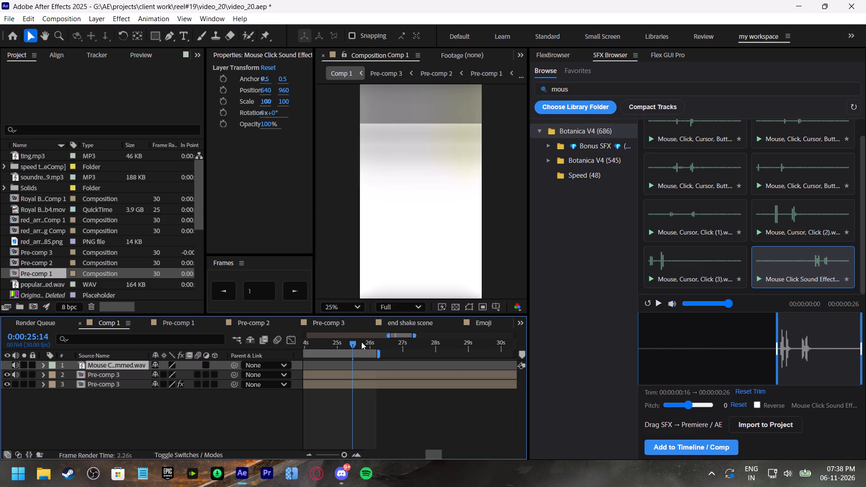
{"action": "left_click", "coordinate": [361, 342]}
{"action": "key", "text": "space"}
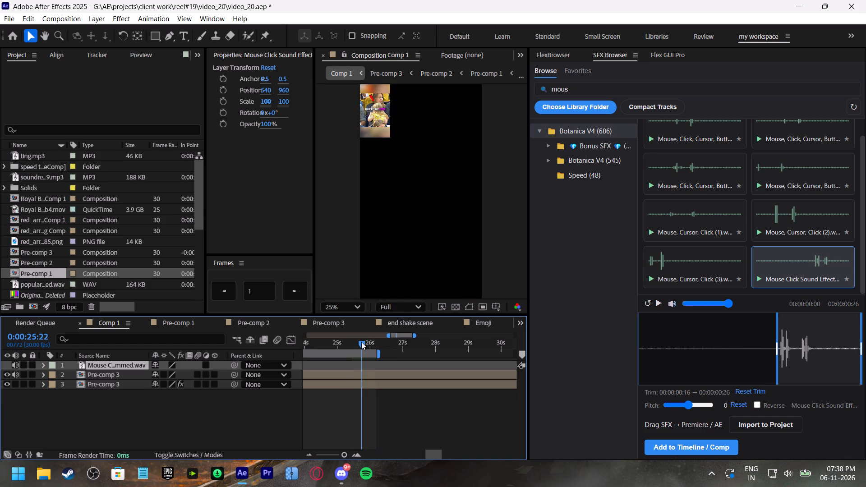
{"action": "left_click", "coordinate": [361, 342]}
Save the video_20 project.
{"action": "key", "text": "ctrl+s"}
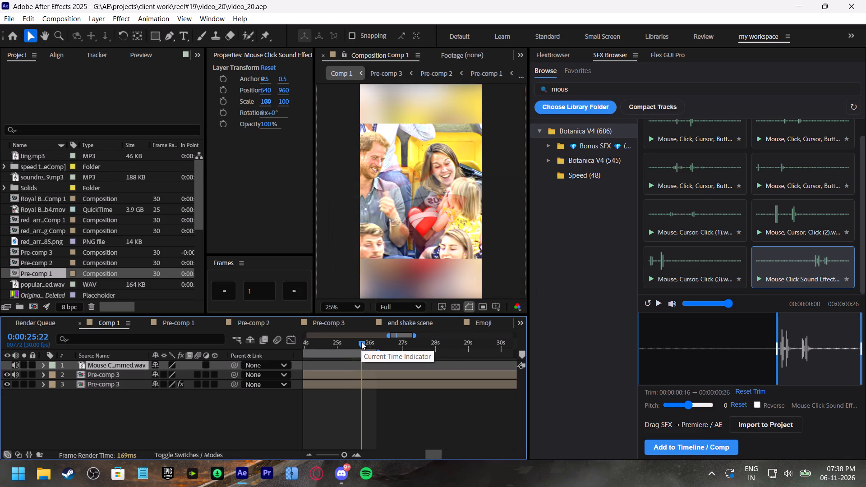
Clear all existing Comp 1 entries, both completed and queued, from the render queue.
{"action": "key", "text": "ctrl+m"}
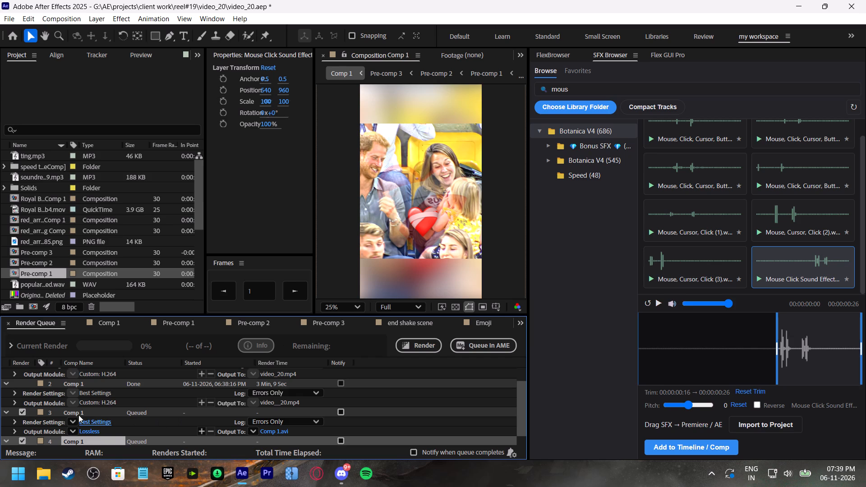
{"action": "left_click", "coordinate": [76, 415]}
{"action": "key", "text": "BackSpace"}
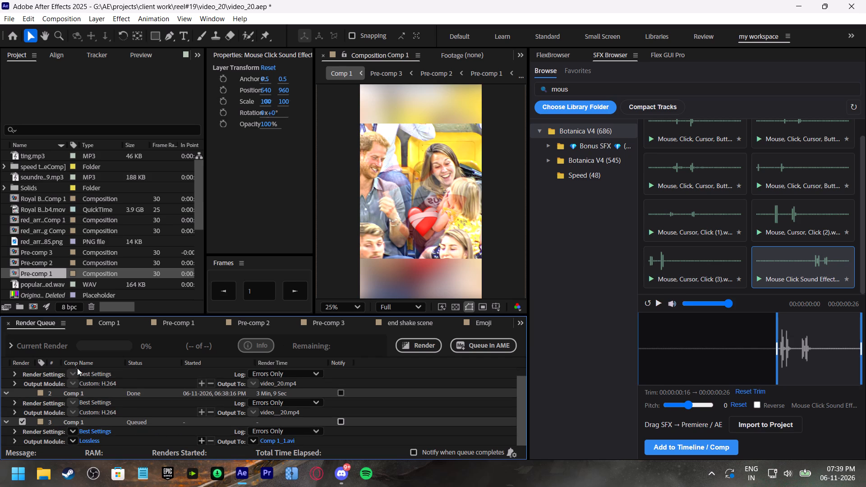
{"action": "left_click", "coordinate": [75, 392]}
{"action": "key", "text": "BackSpace"}
{"action": "left_click", "coordinate": [78, 374]}
{"action": "key", "text": "BackSpace"}
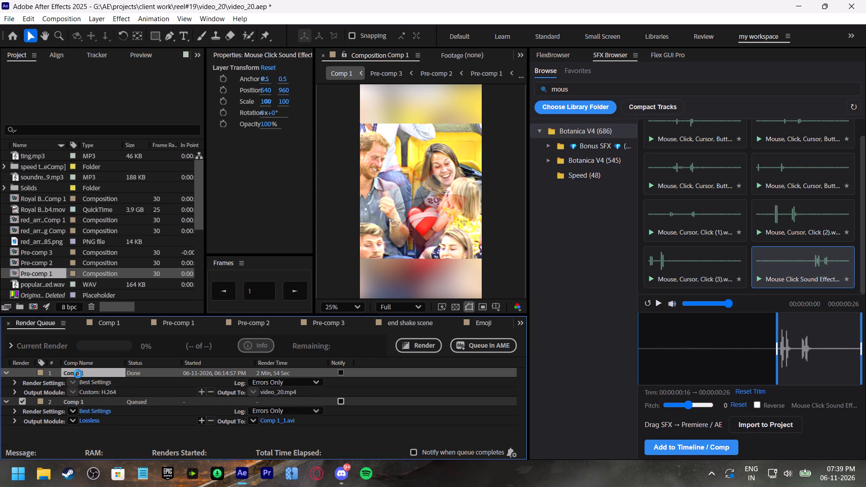
{"action": "left_click", "coordinate": [78, 374]}
{"action": "key", "text": "BackSpace"}
Add Comp 1 to the emptied render queue with its output module format set to H.264.
{"action": "left_click", "coordinate": [106, 325]}
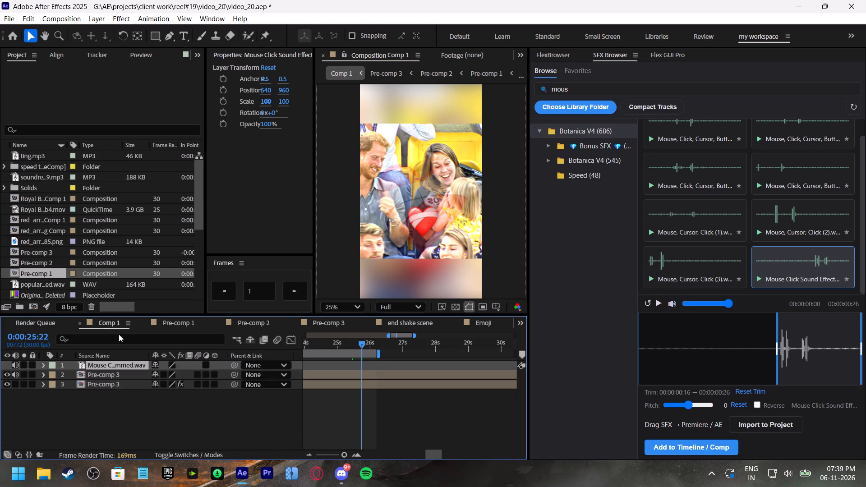
{"action": "left_click", "coordinate": [322, 409]}
{"action": "key", "text": "ctrl+m"}
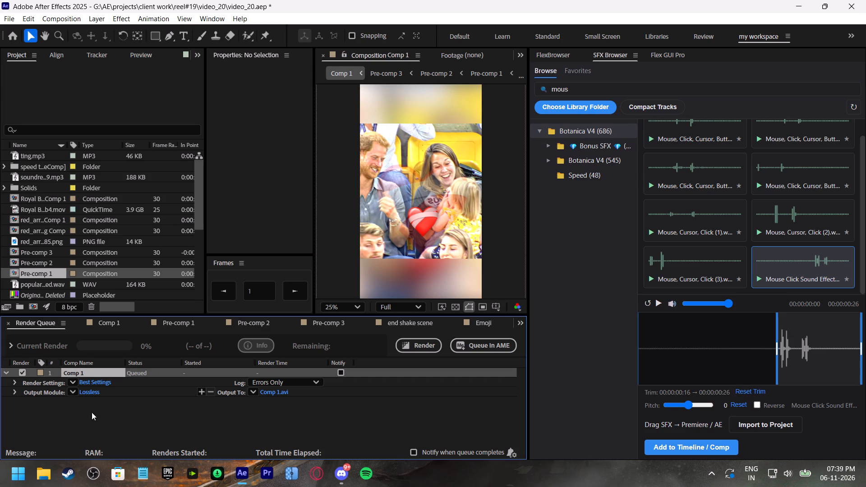
{"action": "left_click", "coordinate": [88, 393]}
{"action": "left_click", "coordinate": [385, 92]}
{"action": "left_click", "coordinate": [374, 152]}
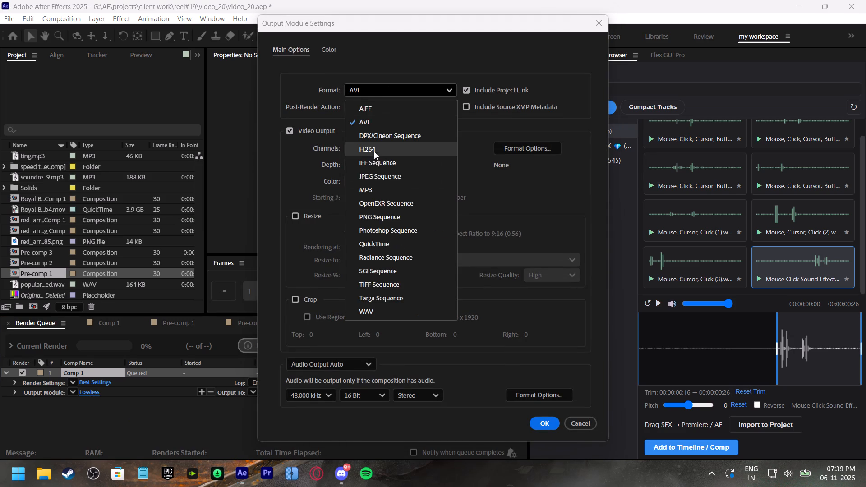
{"action": "left_click", "coordinate": [549, 421]}
Set the render's output file to video__20.mp4 in the video_20 folder, replacing the existing file.
{"action": "left_click", "coordinate": [277, 392]}
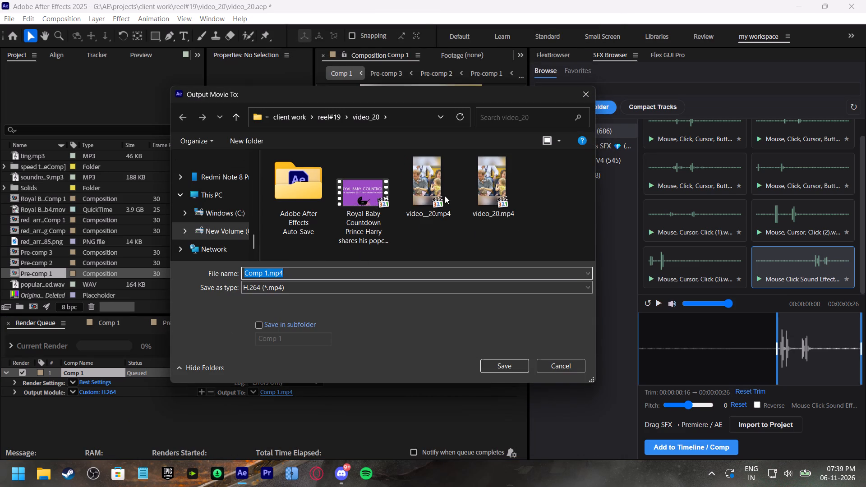
{"action": "left_click", "coordinate": [427, 195]}
{"action": "left_click", "coordinate": [501, 368]}
{"action": "left_click", "coordinate": [488, 280]}
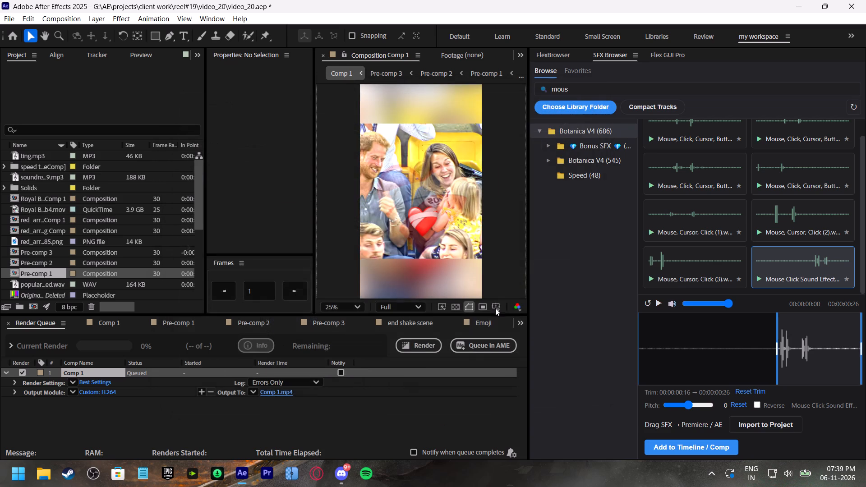
Start rendering the queued Comp 1, allowing the existing output file to be overwritten.
{"action": "left_click", "coordinate": [424, 352]}
{"action": "left_click", "coordinate": [486, 274]}
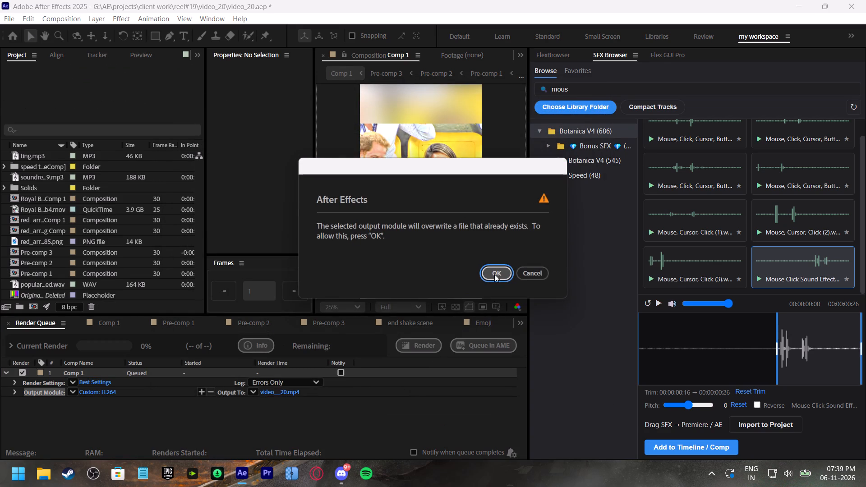
{"action": "left_click", "coordinate": [497, 271]}
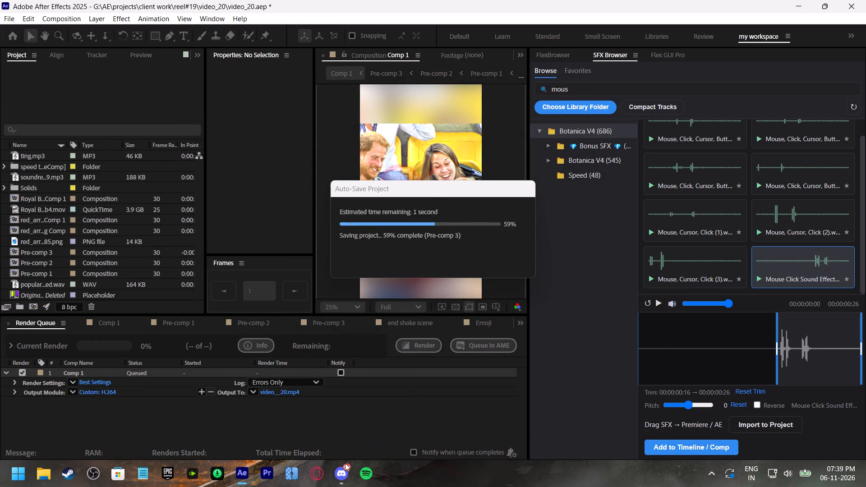